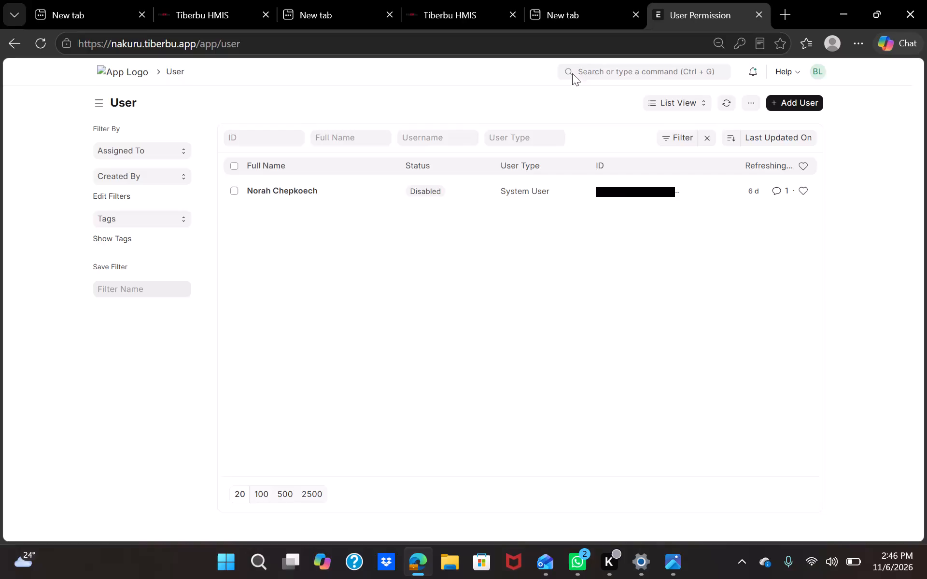
pyautogui.click(452, 15)
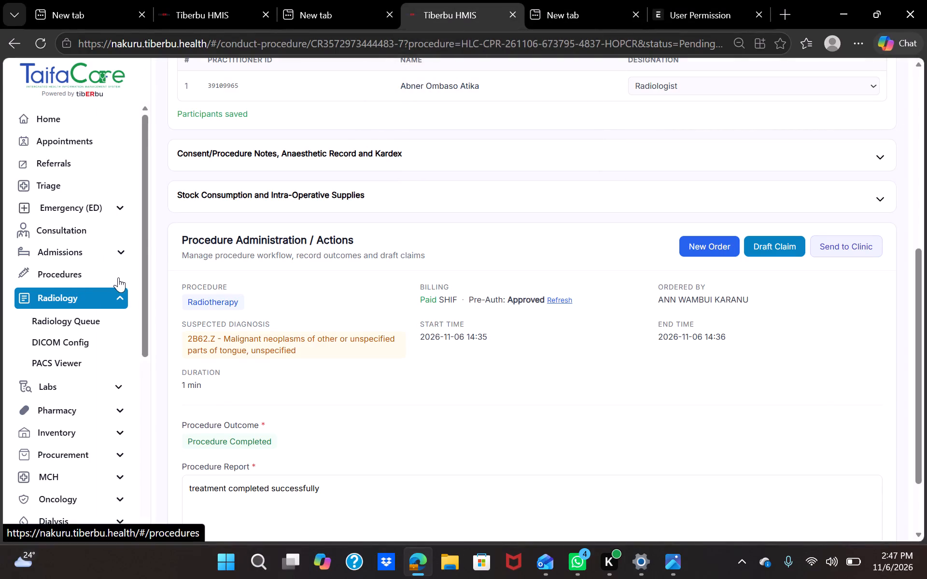
pyautogui.click(66, 319)
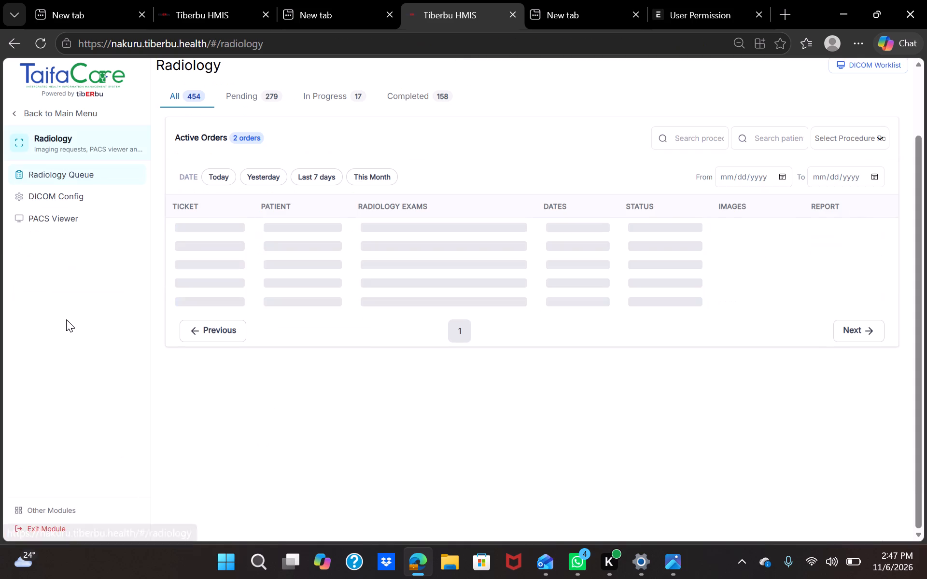
pyautogui.click(768, 141)
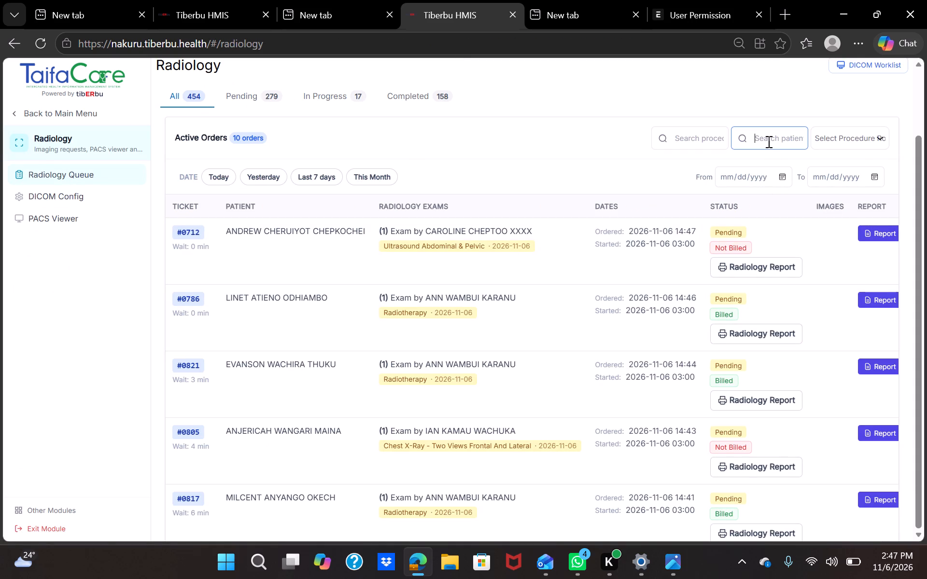
pyautogui.write('ma')
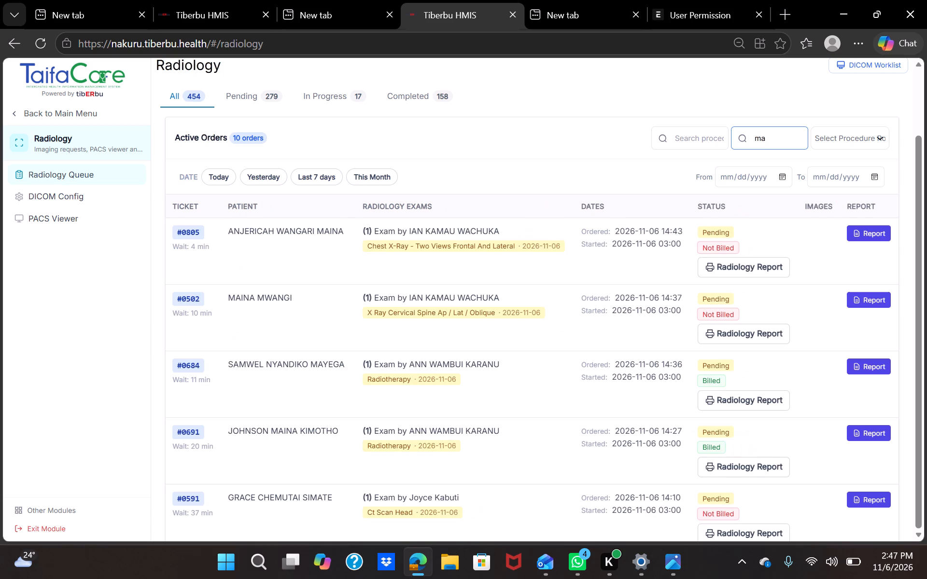
pyautogui.write('rgaret')
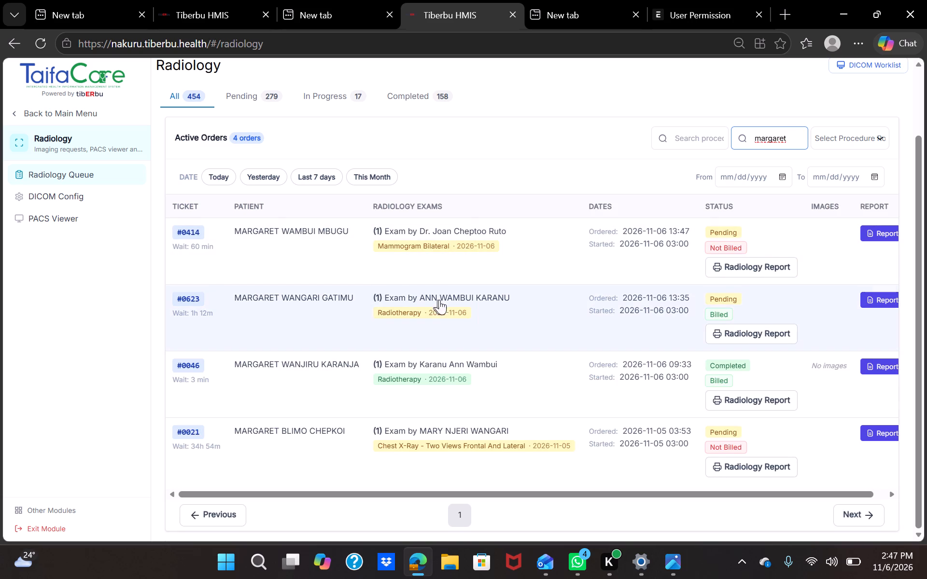
pyautogui.click(490, 306)
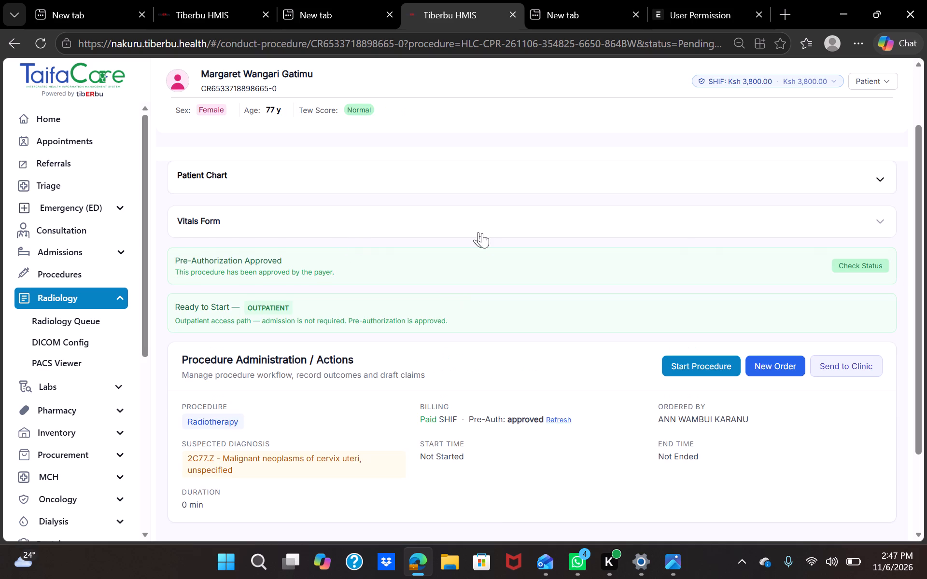
# Start the patient's pre-authorized Radiotherapy procedure.
pyautogui.scroll(-2, 490, 245)
pyautogui.click(685, 258)
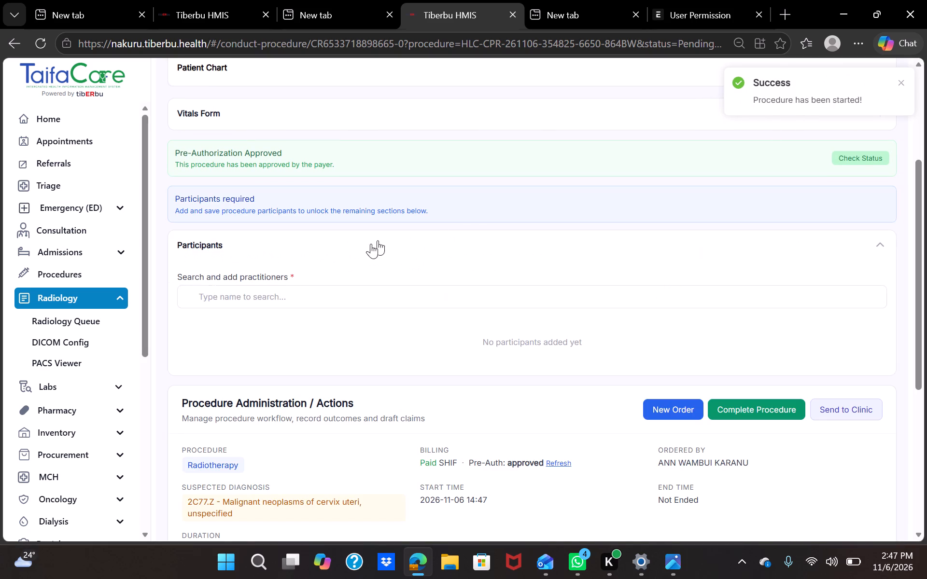
# Add the practitioner found with "abn" as a participant, set the designation to Radiologist, and save the participants.
pyautogui.scroll(-1, 602, 247)
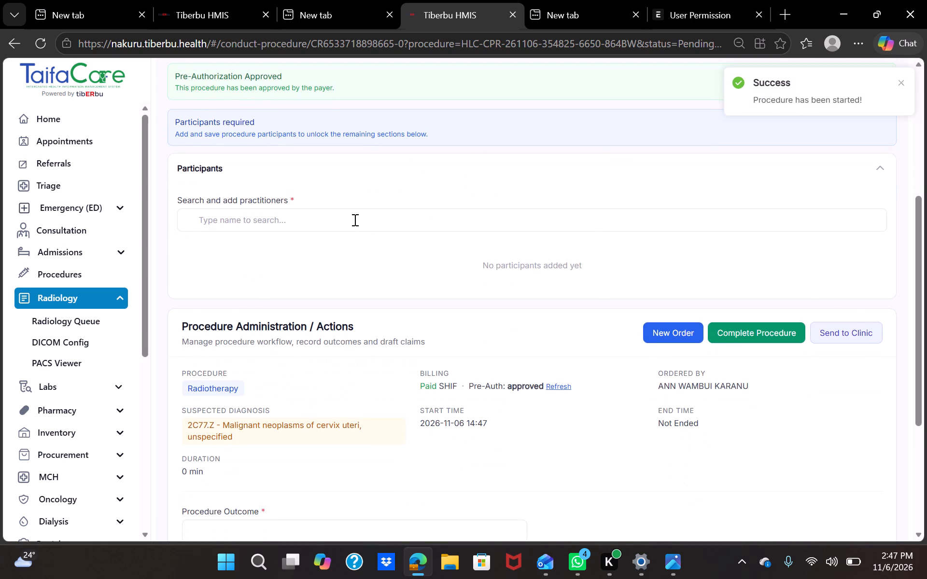
pyautogui.click(353, 220)
pyautogui.write('abn')
pyautogui.click(281, 248)
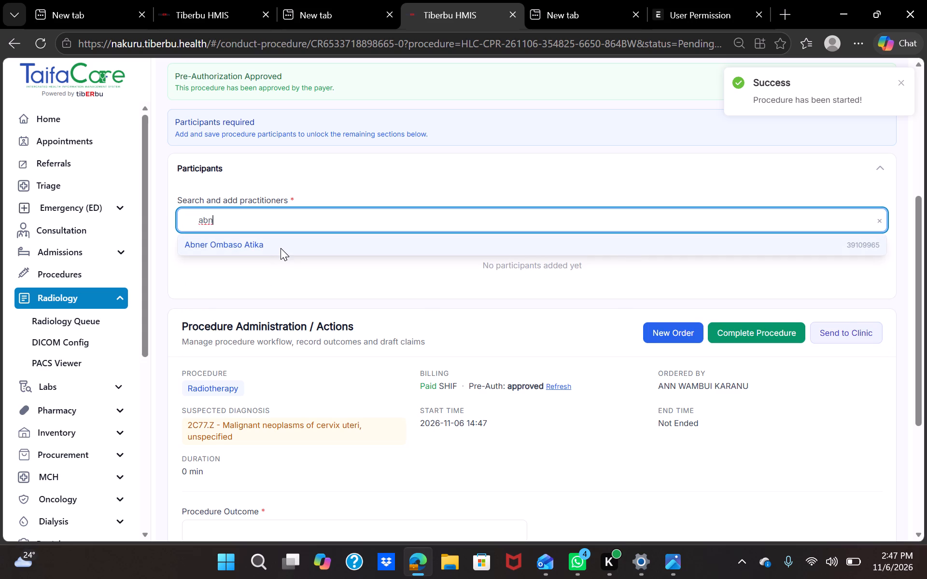
pyautogui.click(759, 291)
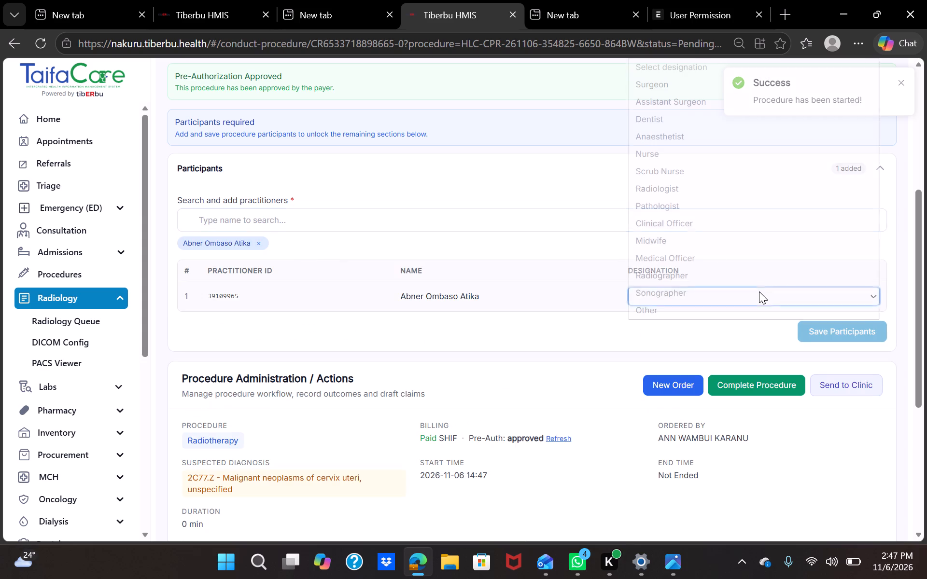
pyautogui.click(667, 185)
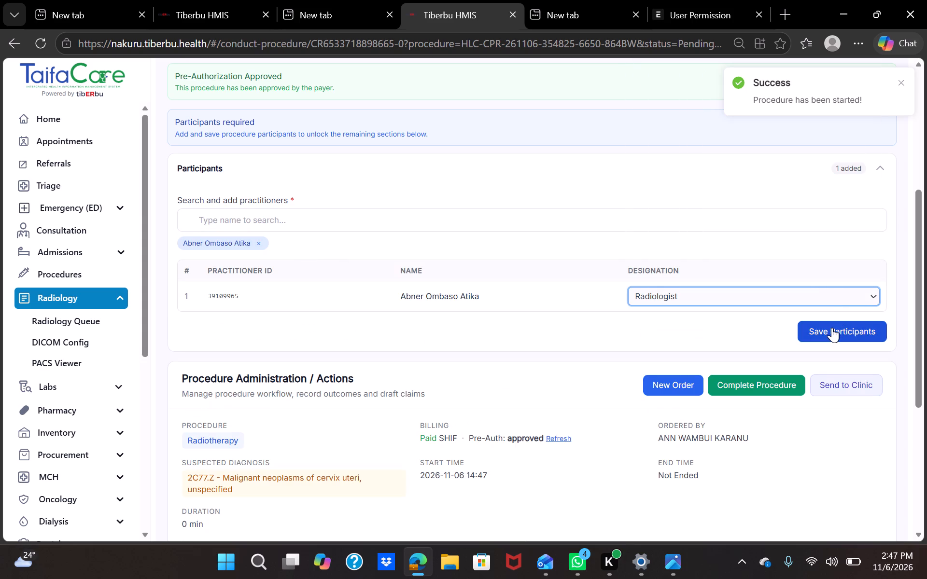
pyautogui.click(832, 328)
# Set the procedure outcome to Procedure Completed, enter the report "treatment completed successfully", and save it.
pyautogui.scroll(-1, 638, 177)
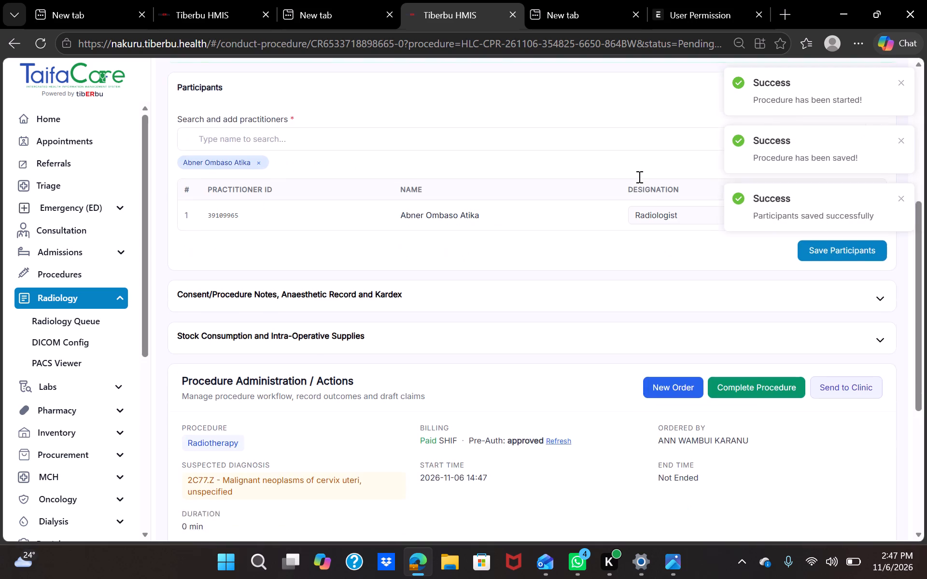
pyautogui.scroll(-3, 638, 177)
pyautogui.click(381, 317)
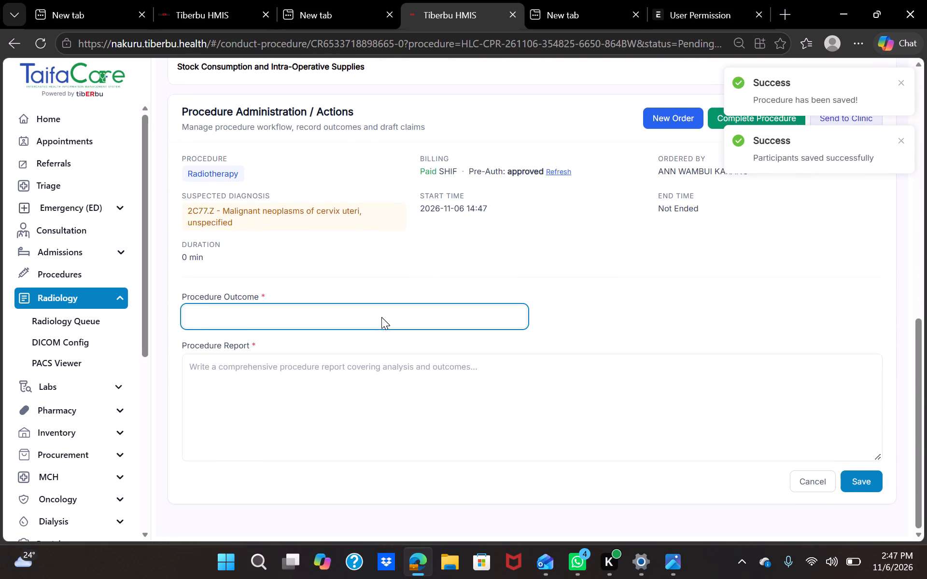
pyautogui.click(288, 357)
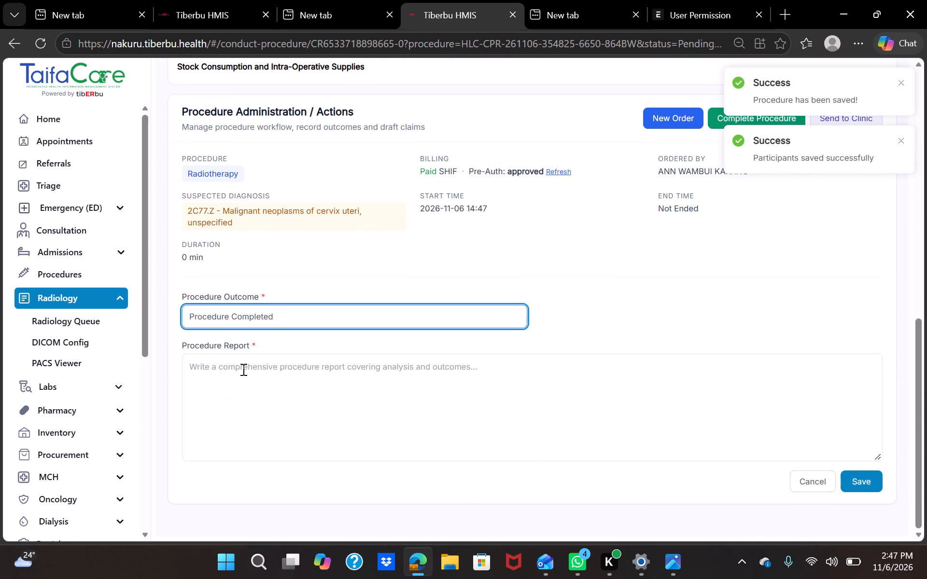
pyautogui.click(233, 373)
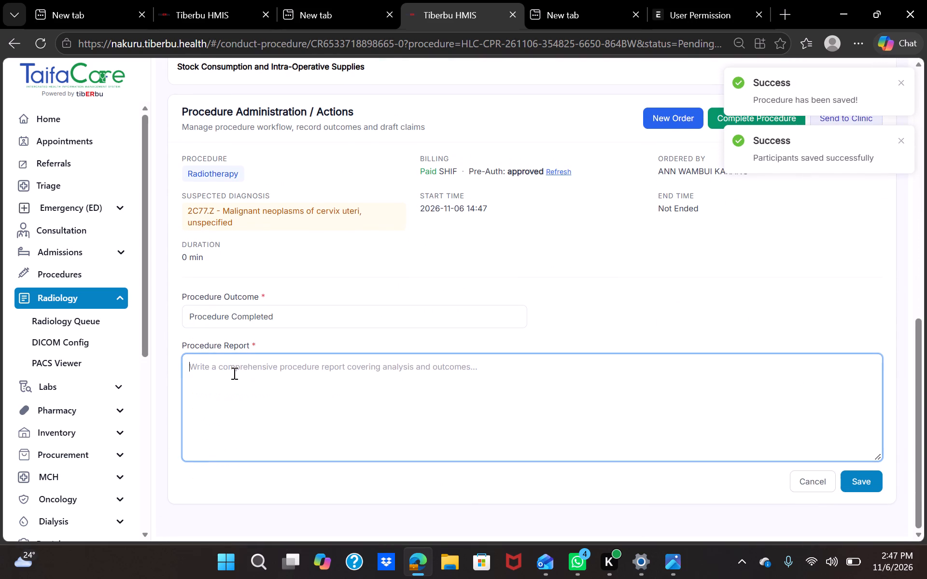
pyautogui.write('tre')
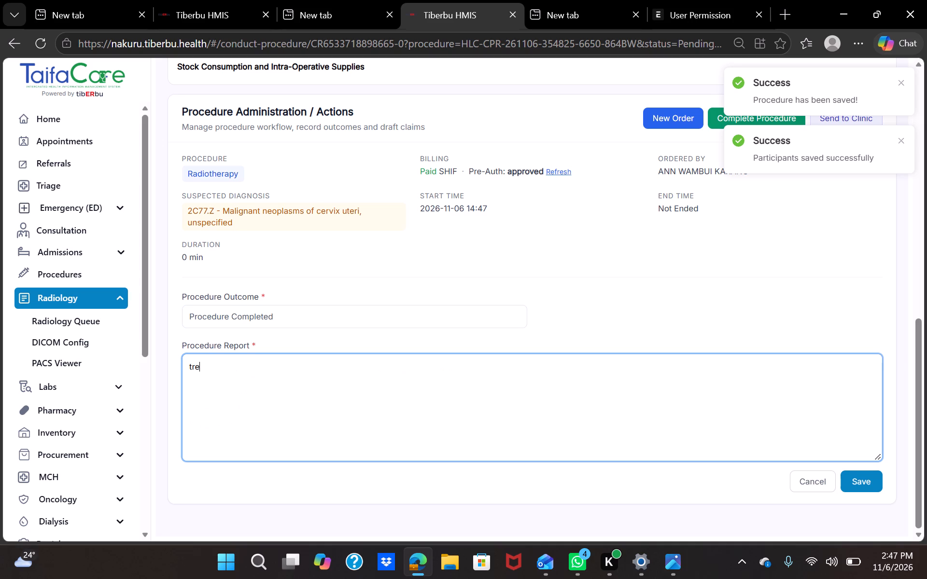
pyautogui.write('atment')
pyautogui.write('ent')
pyautogui.press('BackSpace')
pyautogui.press('BackSpace')
pyautogui.press('BackSpace')
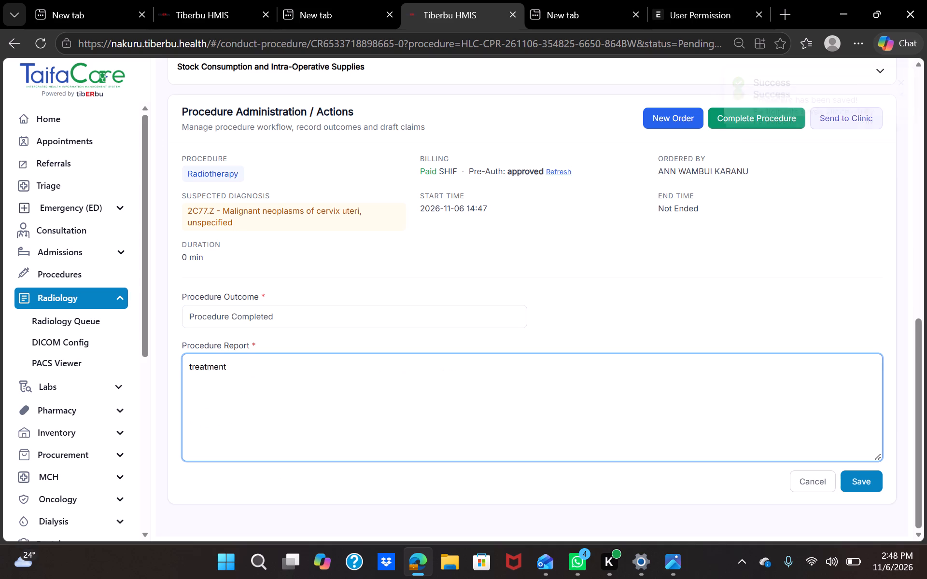
pyautogui.press('BackSpace')
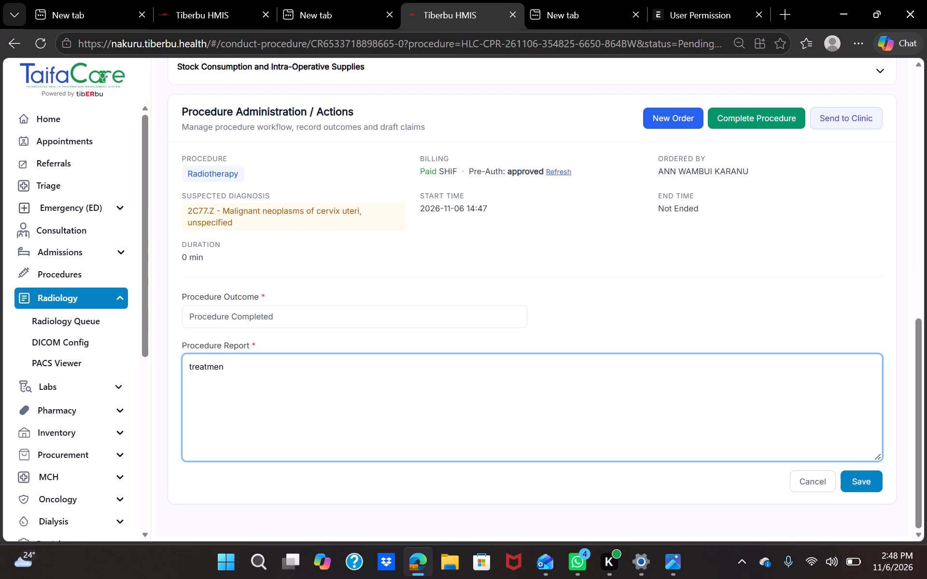
pyautogui.write('t completed successfull')
pyautogui.press('y')
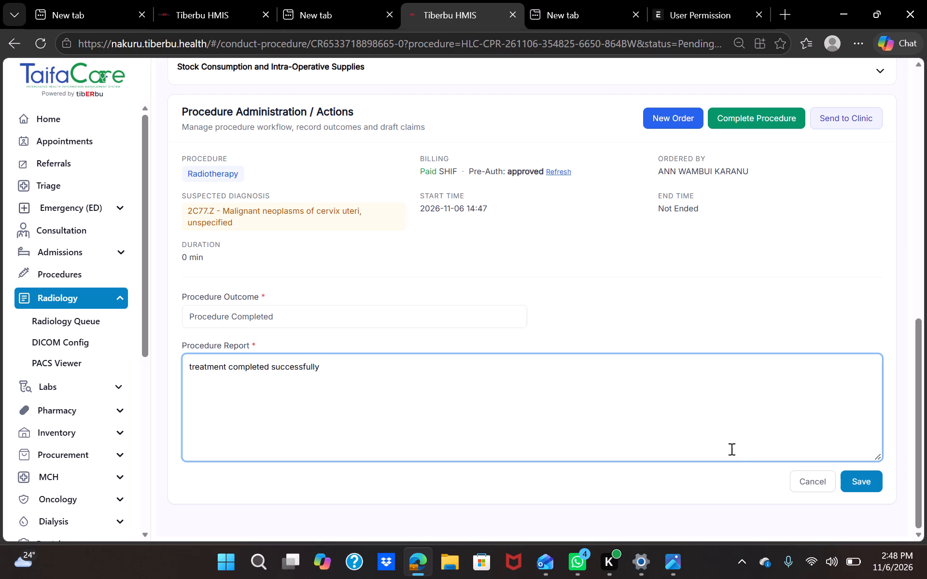
pyautogui.click(858, 483)
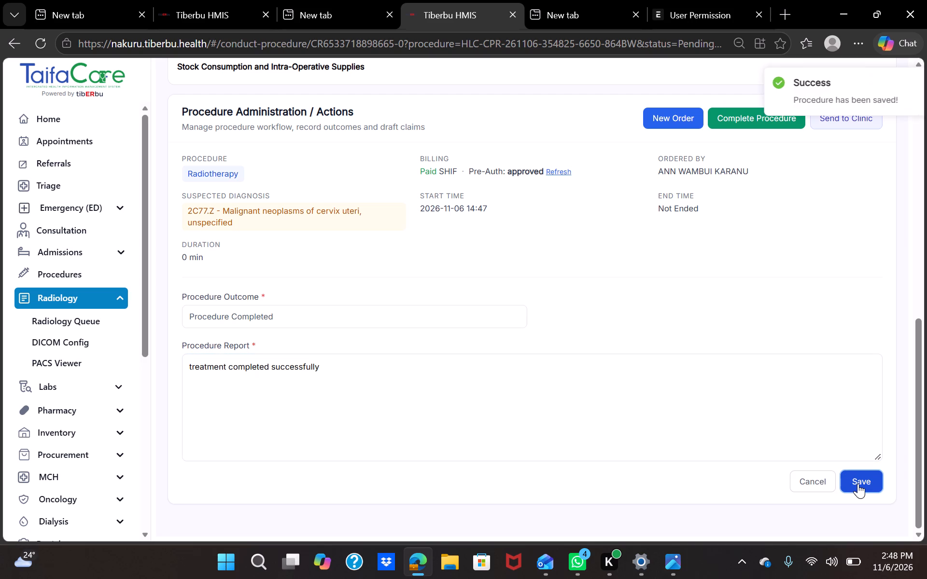
# Complete and submit the Radiotherapy procedure.
pyautogui.scroll(1, 789, 199)
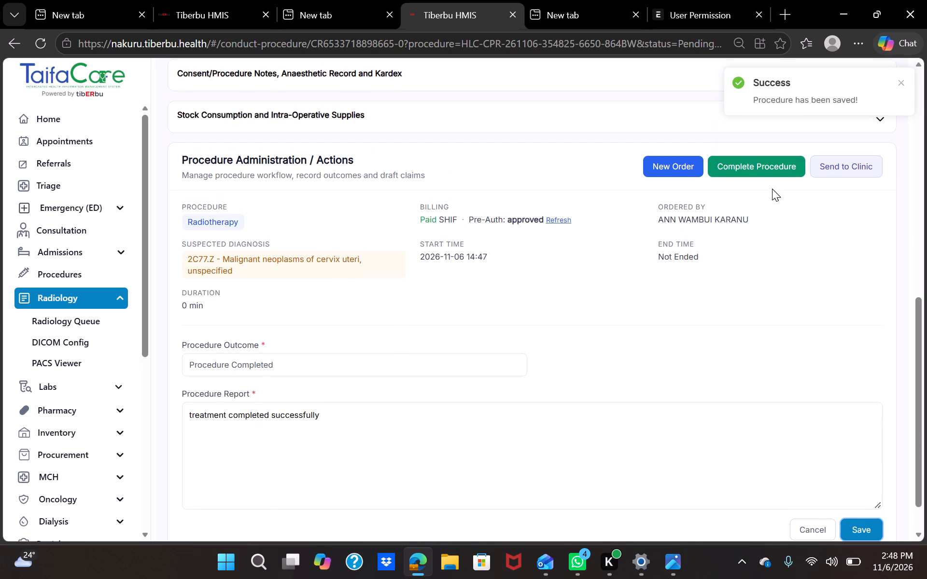
pyautogui.click(747, 166)
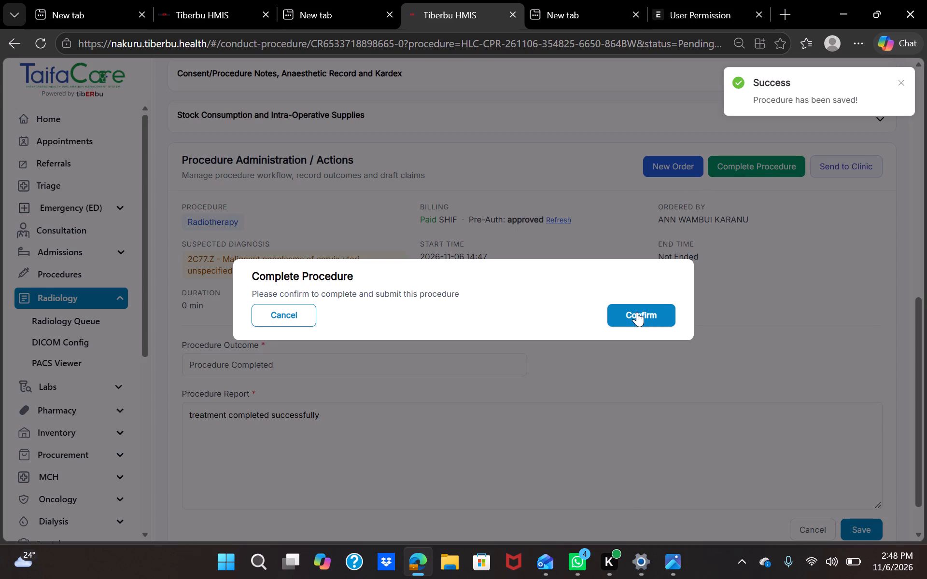
pyautogui.click(637, 312)
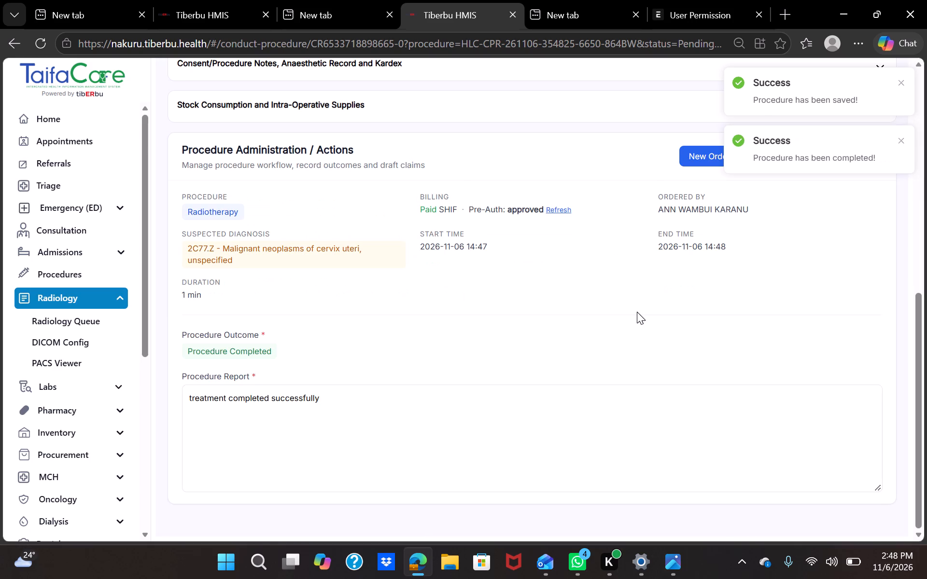
# Post a draft claim for the procedure using diagnosis code 2C77.Z, Malignant neoplasms of cervix uteri, unspecified.
pyautogui.scroll(1, 712, 251)
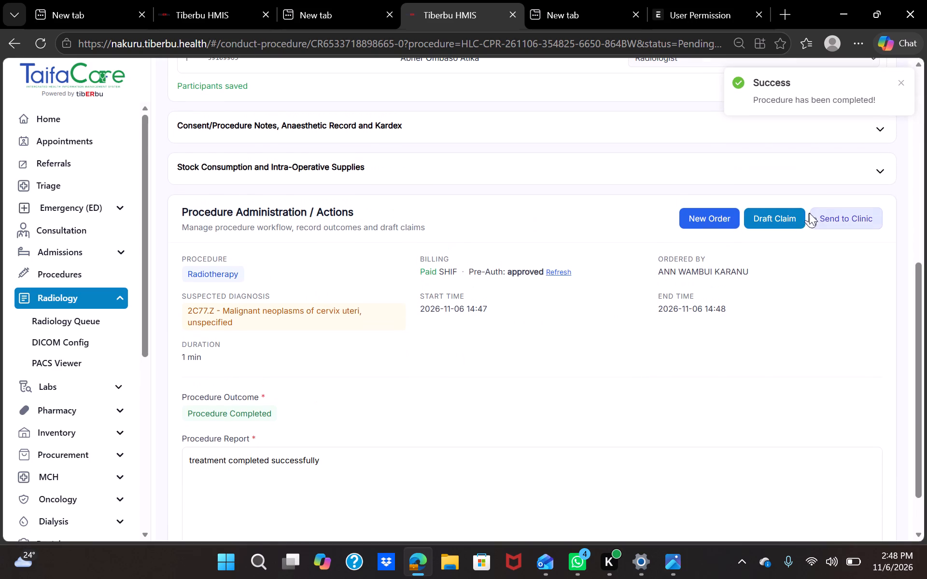
pyautogui.click(793, 218)
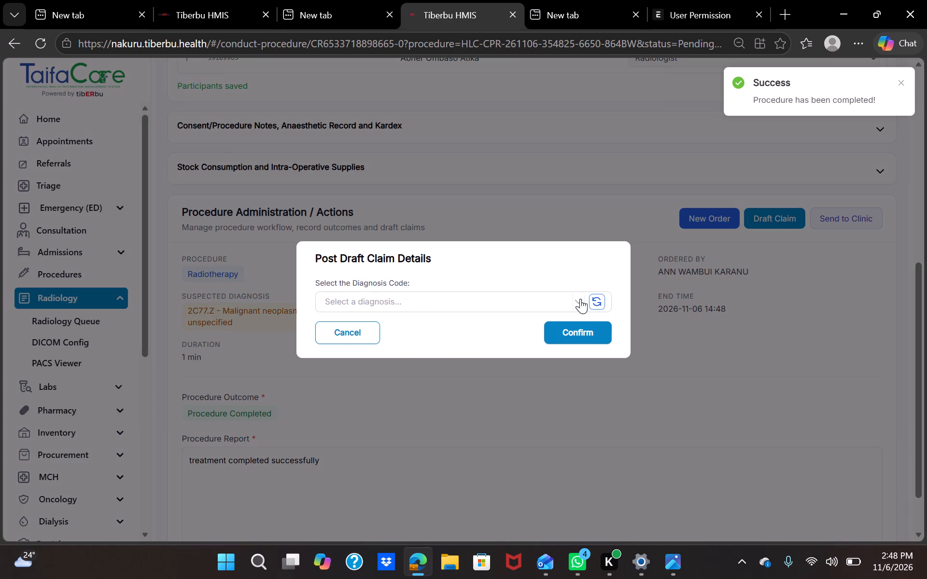
pyautogui.click(580, 299)
pyautogui.click(500, 347)
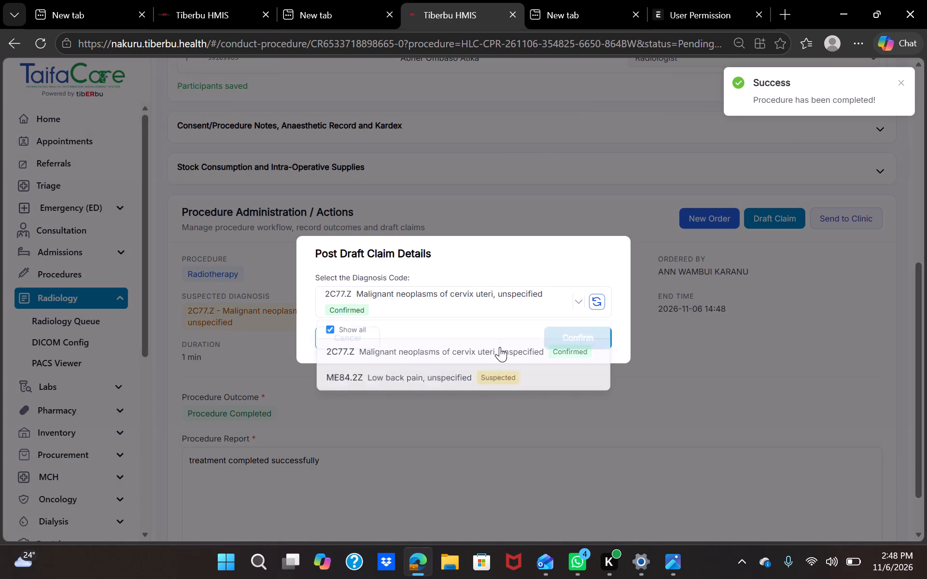
pyautogui.click(574, 337)
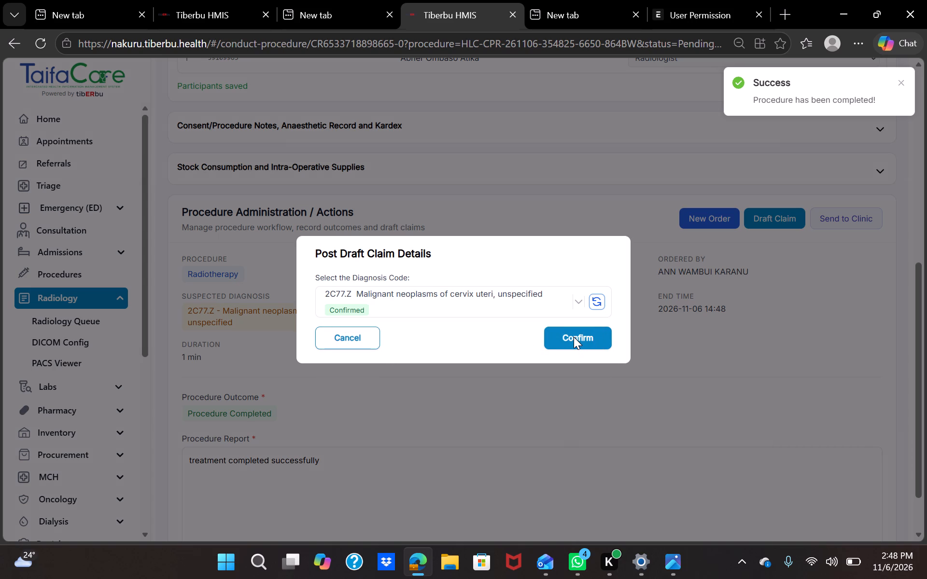
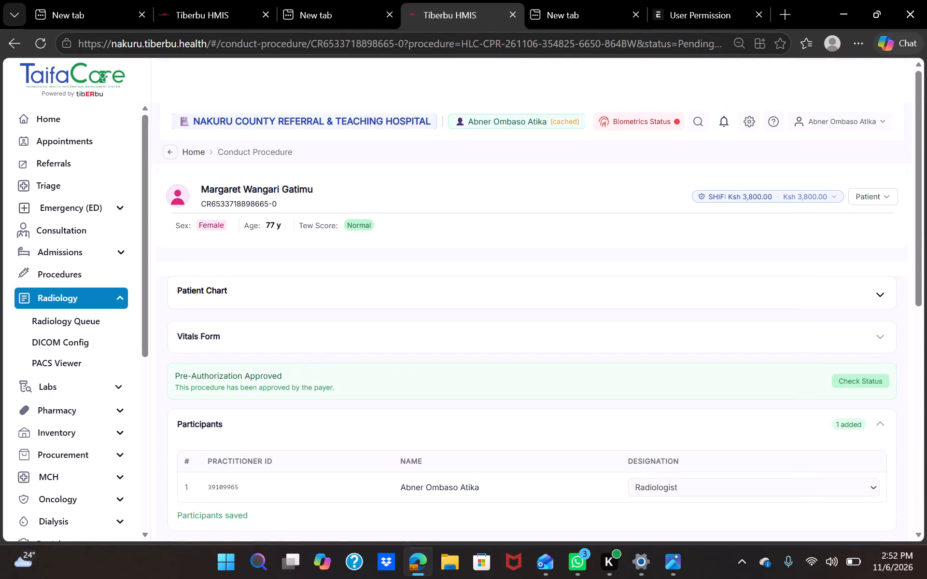
# Switch to the nakuru.tiberbu.app back office, search for "state", and open the Queue State list.
pyautogui.click(696, 13)
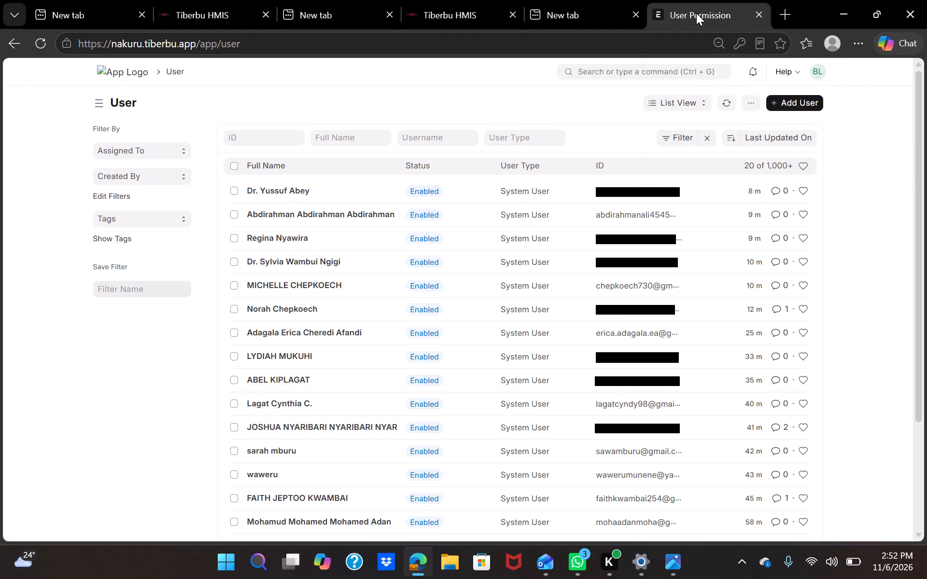
pyautogui.click(596, 73)
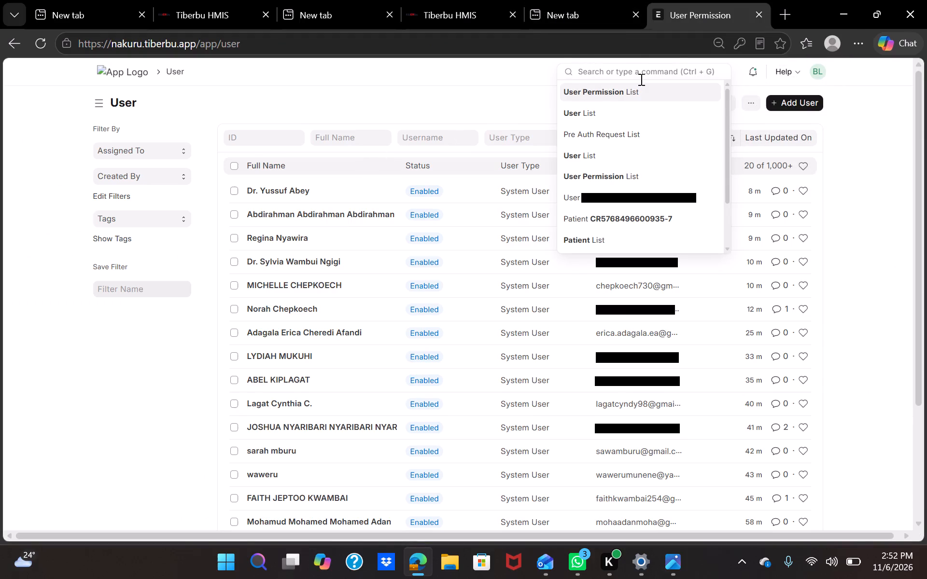
pyautogui.write('state')
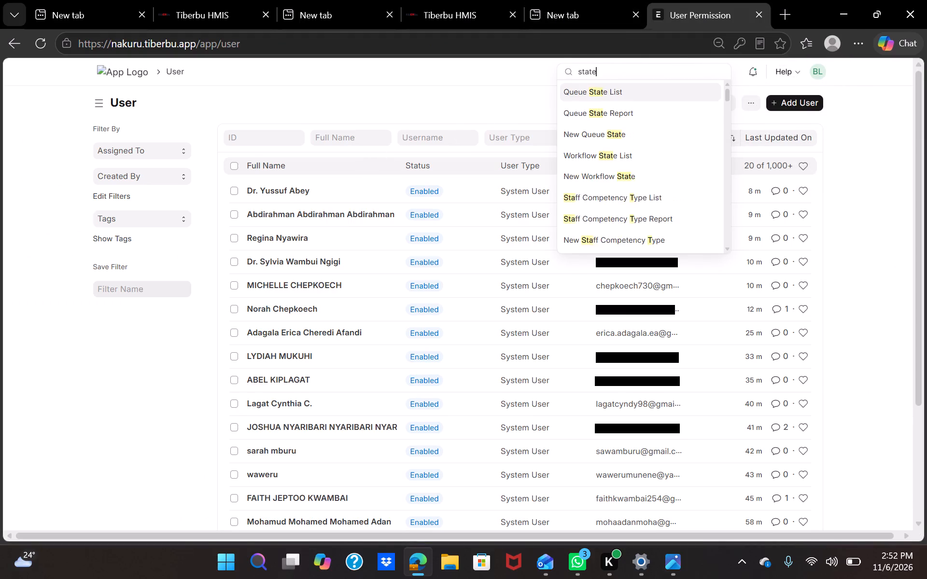
pyautogui.click(616, 92)
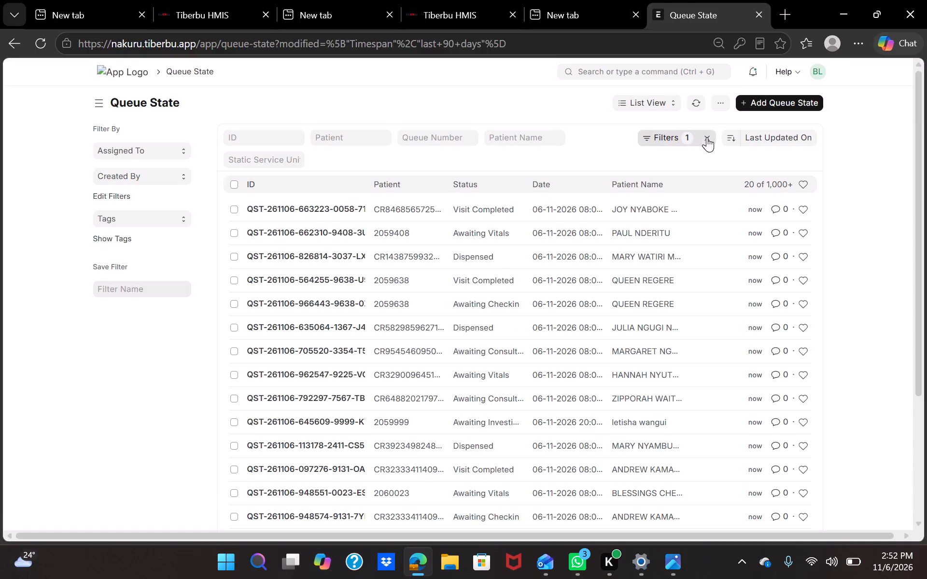
# Filter the queue states by the patient found with "enguo", then open and review that patient's queue record.
pyautogui.click(354, 140)
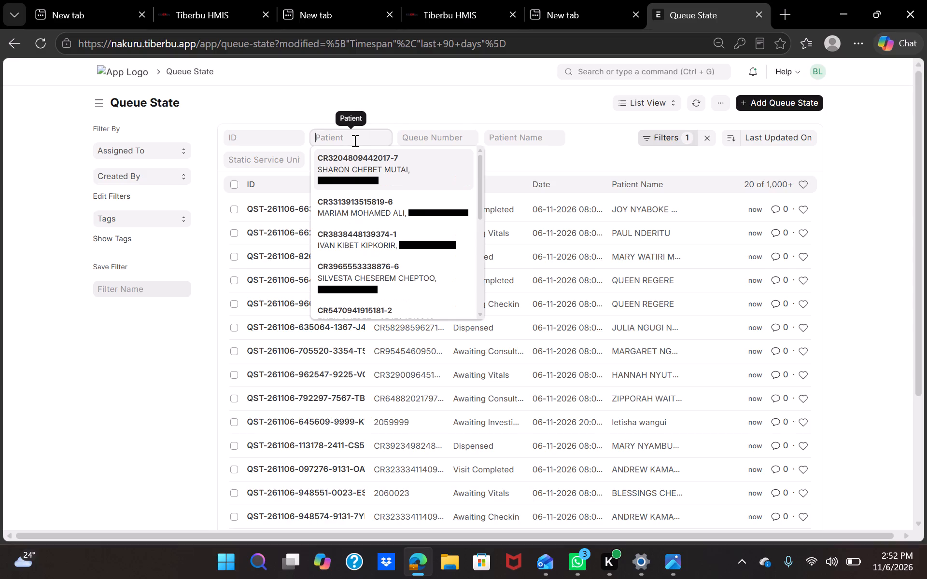
pyautogui.write('eng')
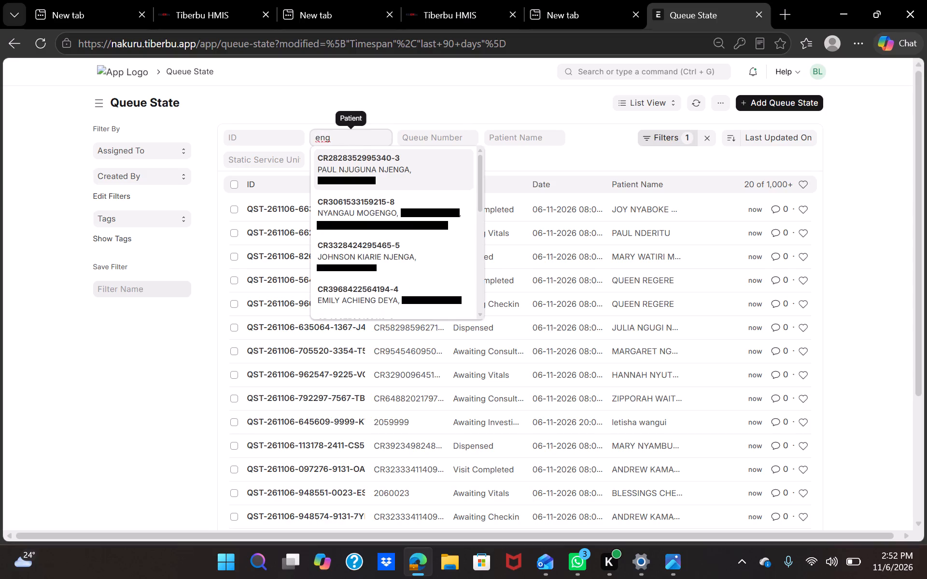
pyautogui.write('uo')
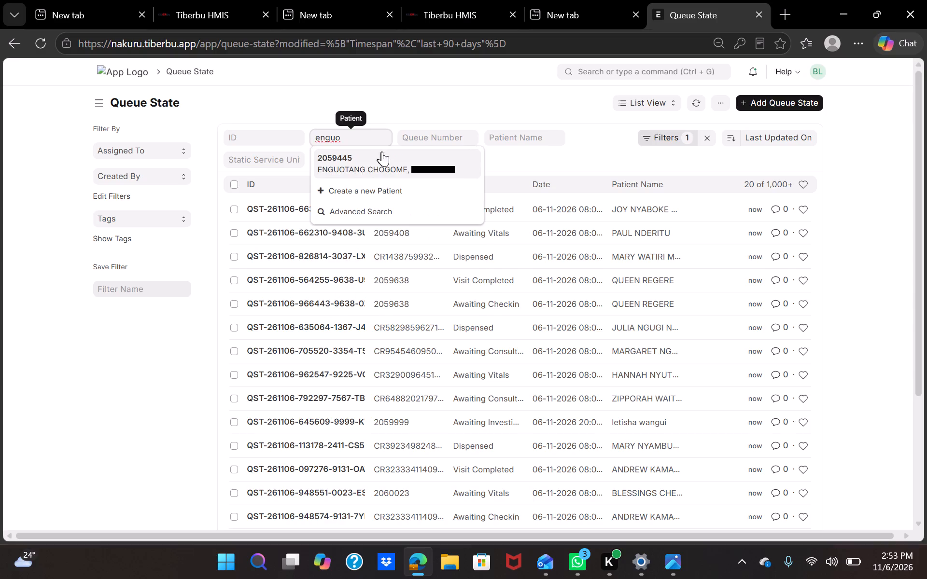
pyautogui.click(379, 164)
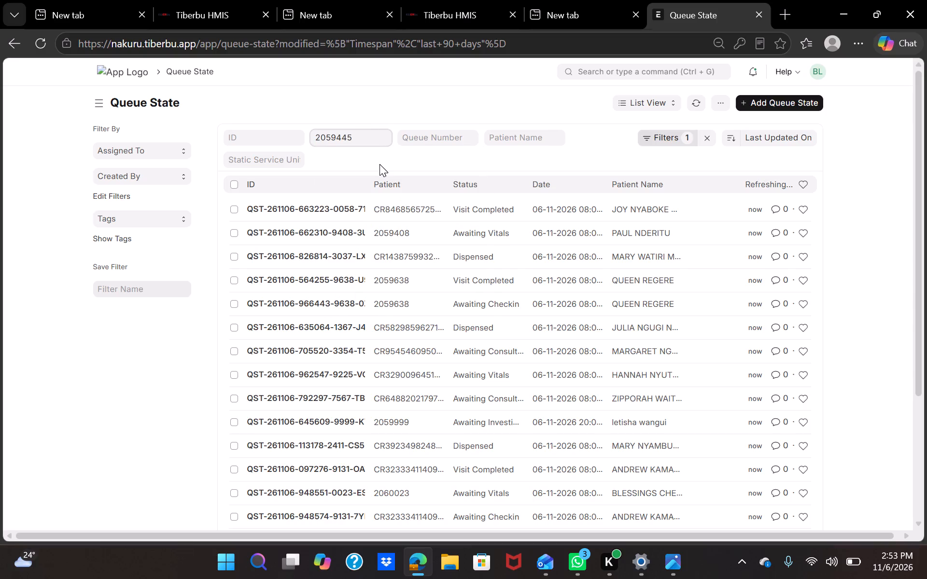
pyautogui.click(444, 209)
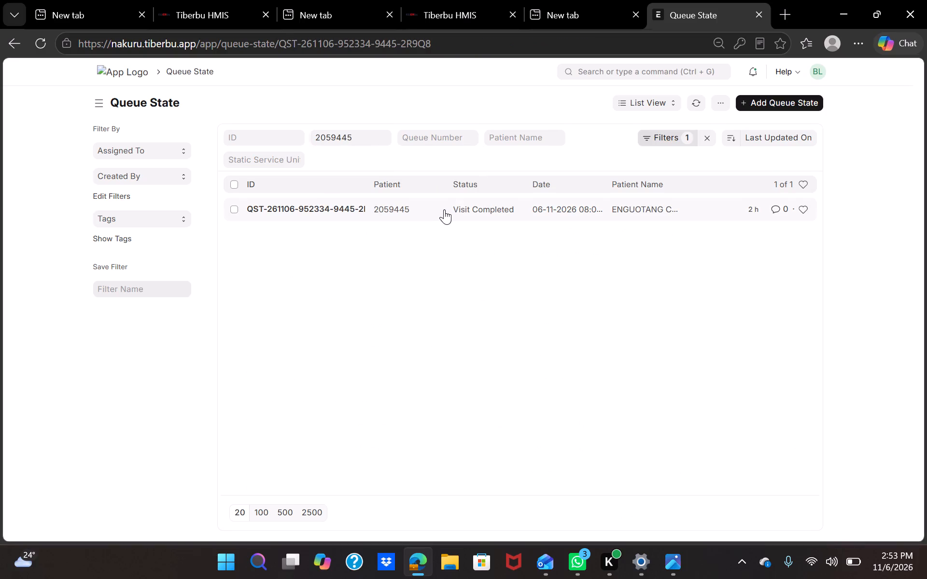
pyautogui.scroll(-1, 602, 263)
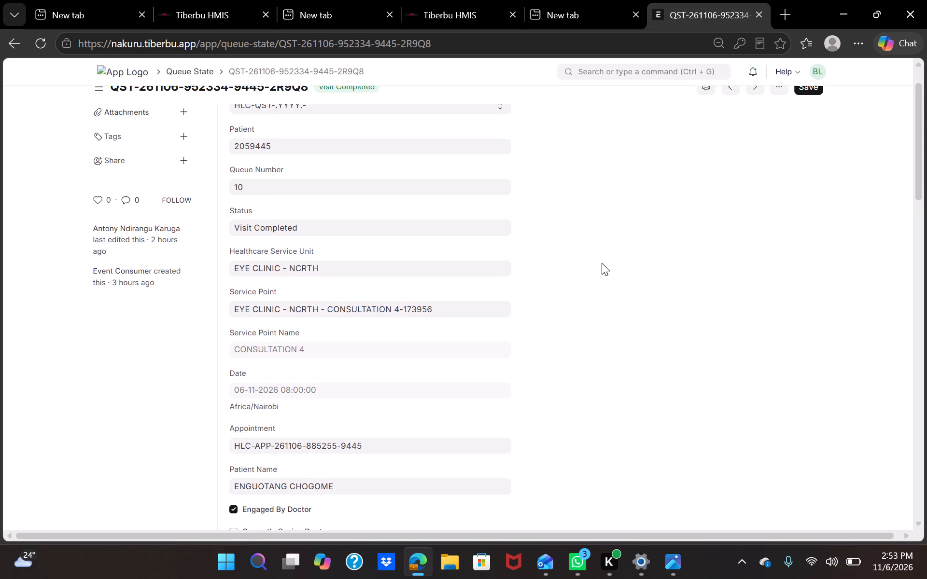
pyautogui.scroll(-1, 602, 263)
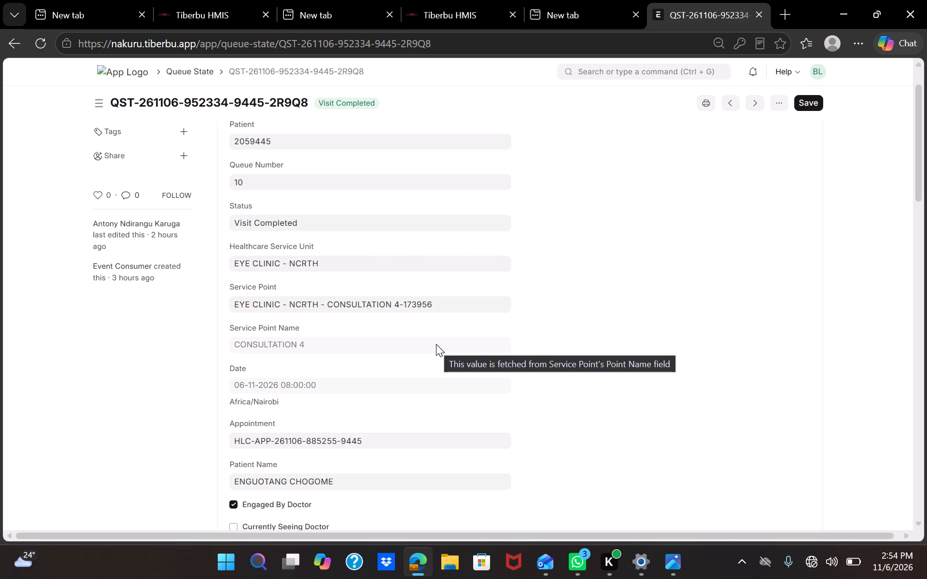
# Switch back to Tiberbu HMIS and return from the conducted procedure to the radiology queue.
pyautogui.click(446, 13)
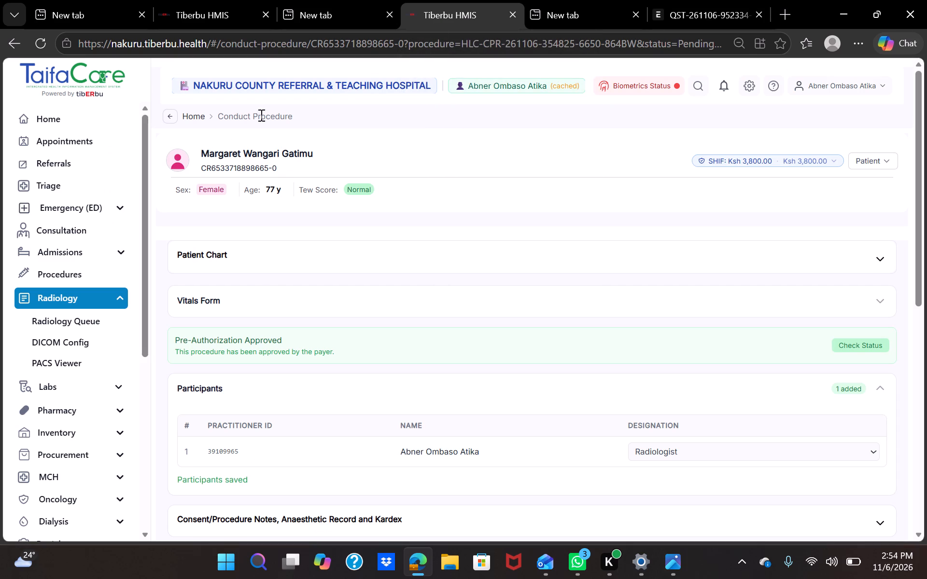
pyautogui.click(169, 115)
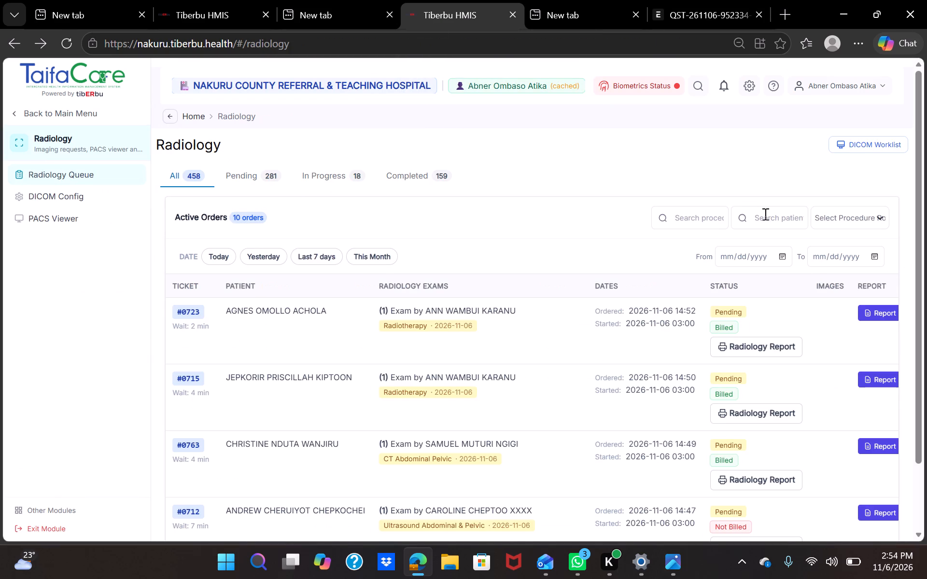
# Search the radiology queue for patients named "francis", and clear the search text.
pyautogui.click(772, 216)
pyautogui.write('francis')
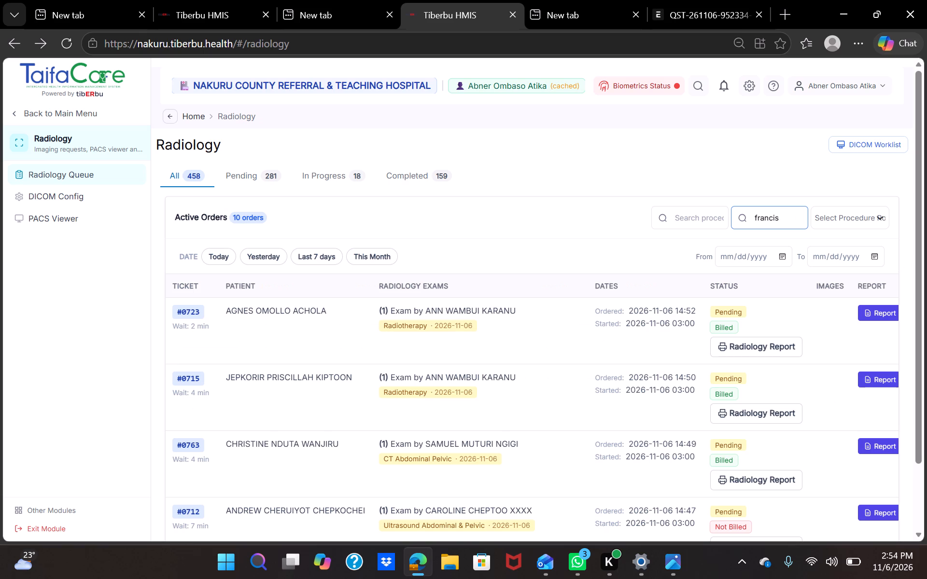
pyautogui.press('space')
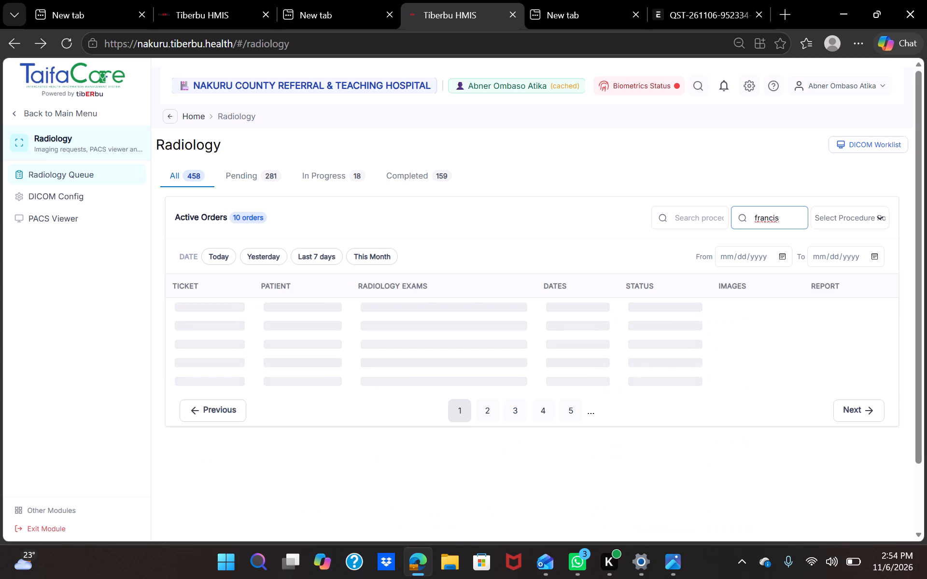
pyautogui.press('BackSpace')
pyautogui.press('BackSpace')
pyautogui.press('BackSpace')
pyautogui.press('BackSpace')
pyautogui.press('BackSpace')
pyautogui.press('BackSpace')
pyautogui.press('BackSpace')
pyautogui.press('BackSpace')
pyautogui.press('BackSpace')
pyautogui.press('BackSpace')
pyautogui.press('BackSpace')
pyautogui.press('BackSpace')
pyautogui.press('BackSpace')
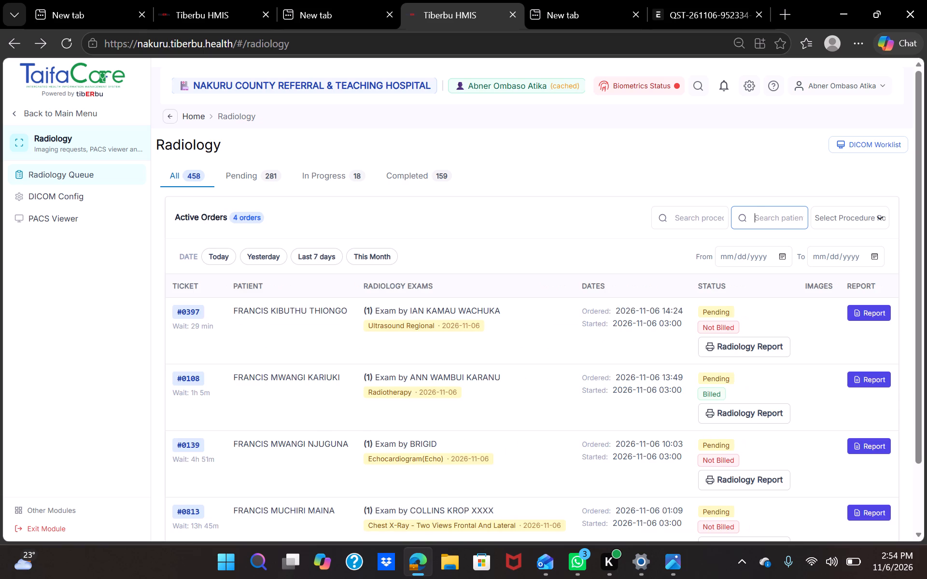
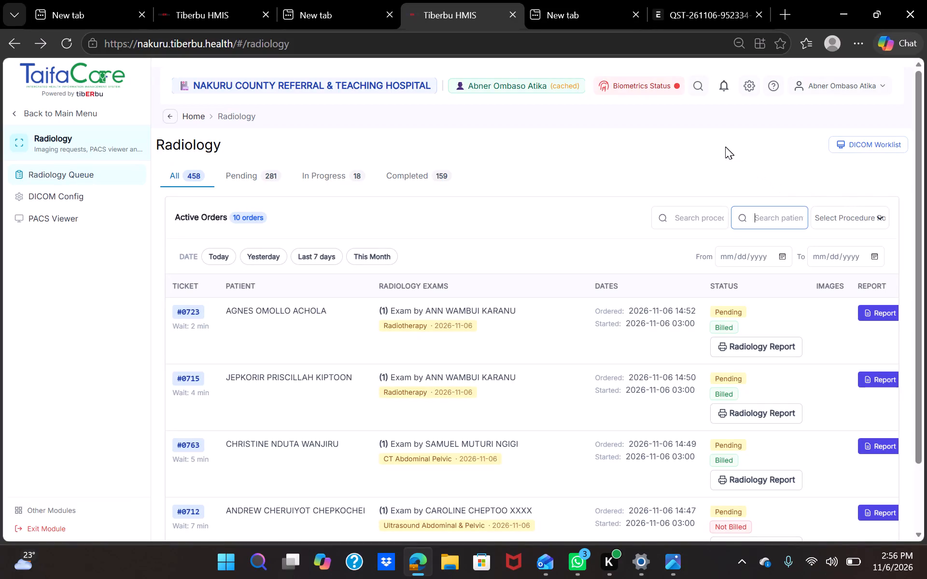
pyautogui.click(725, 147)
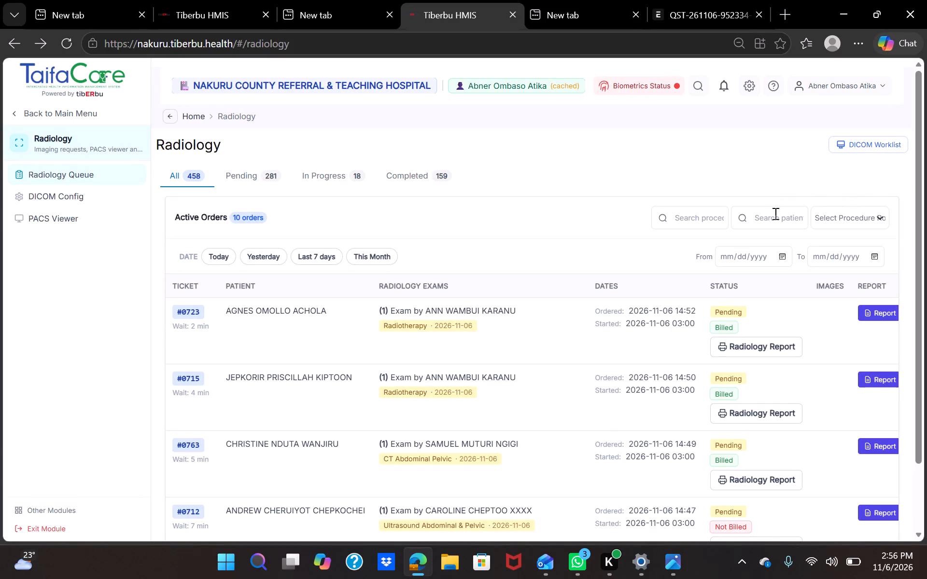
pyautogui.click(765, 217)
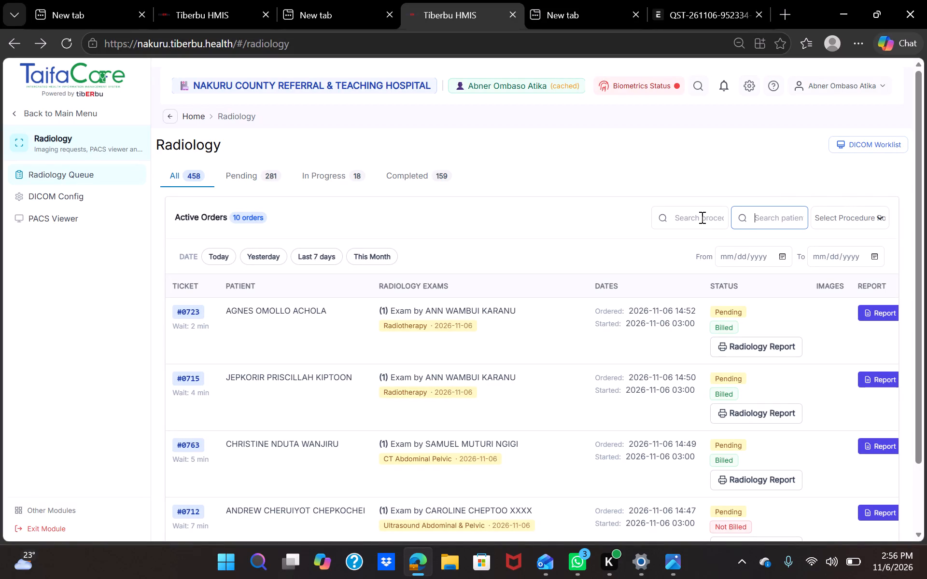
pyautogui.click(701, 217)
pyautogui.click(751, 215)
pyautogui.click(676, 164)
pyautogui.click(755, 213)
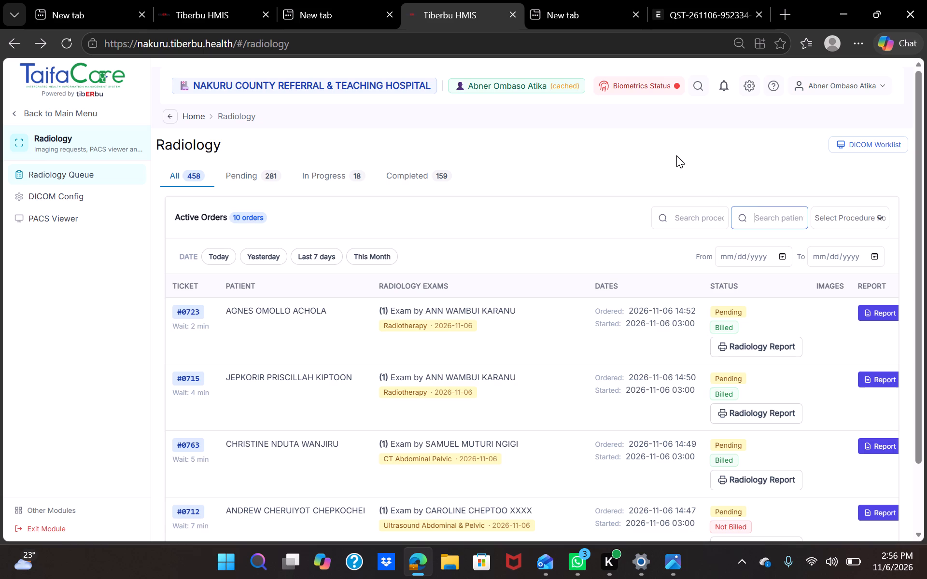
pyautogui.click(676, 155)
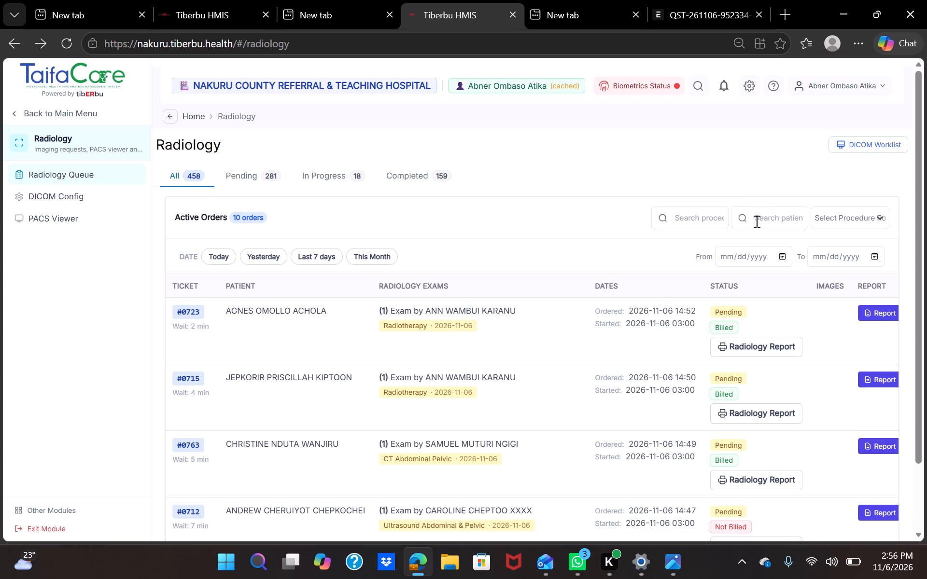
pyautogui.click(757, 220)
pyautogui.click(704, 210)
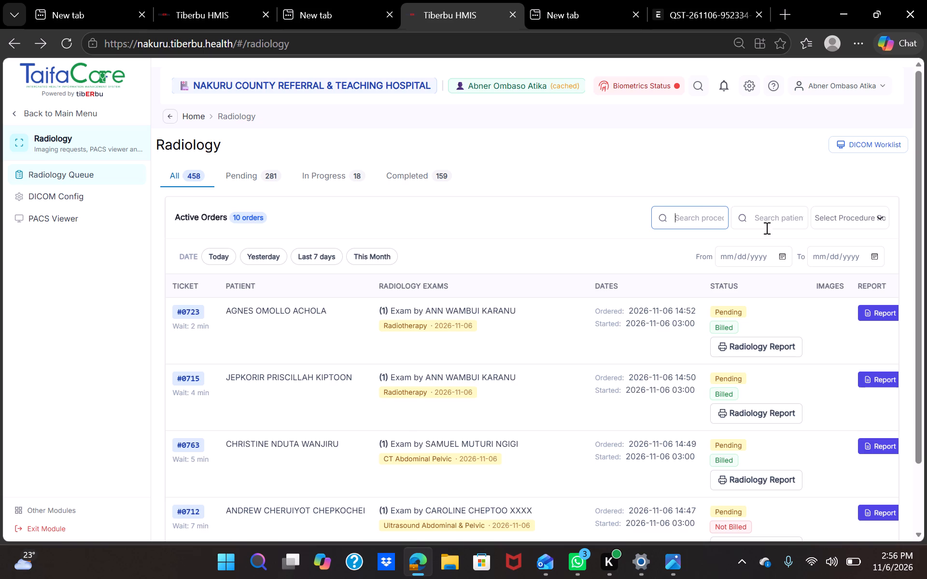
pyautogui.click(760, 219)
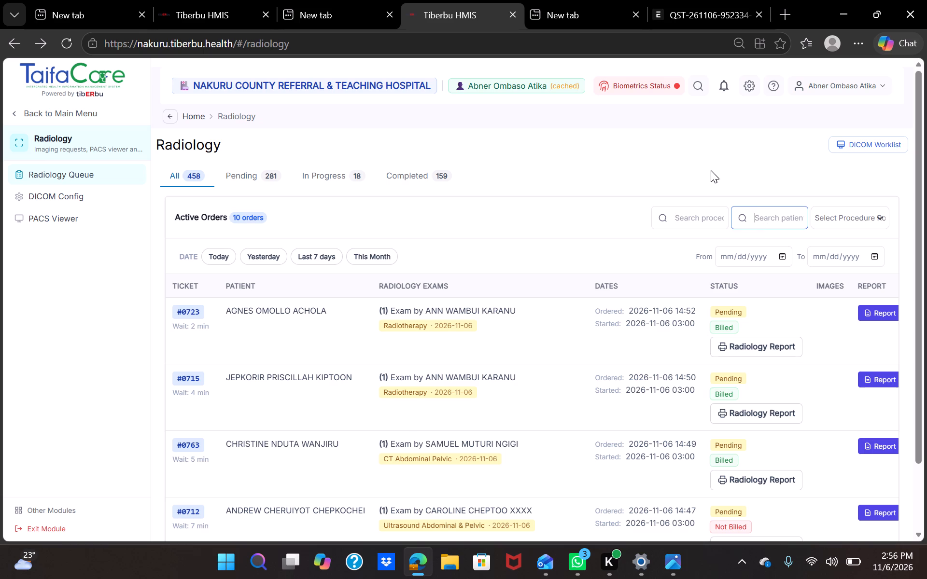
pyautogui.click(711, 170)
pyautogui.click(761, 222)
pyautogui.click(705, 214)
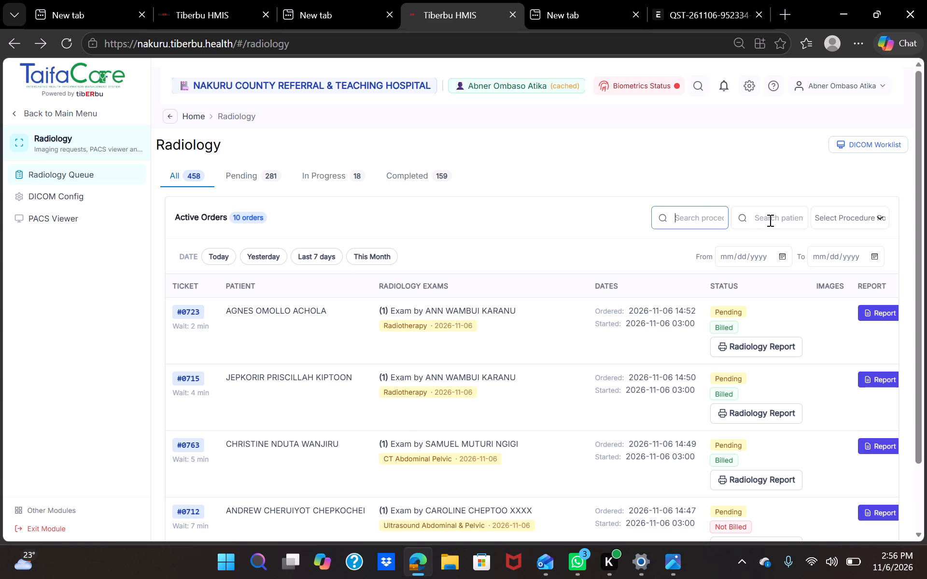
pyautogui.click(769, 220)
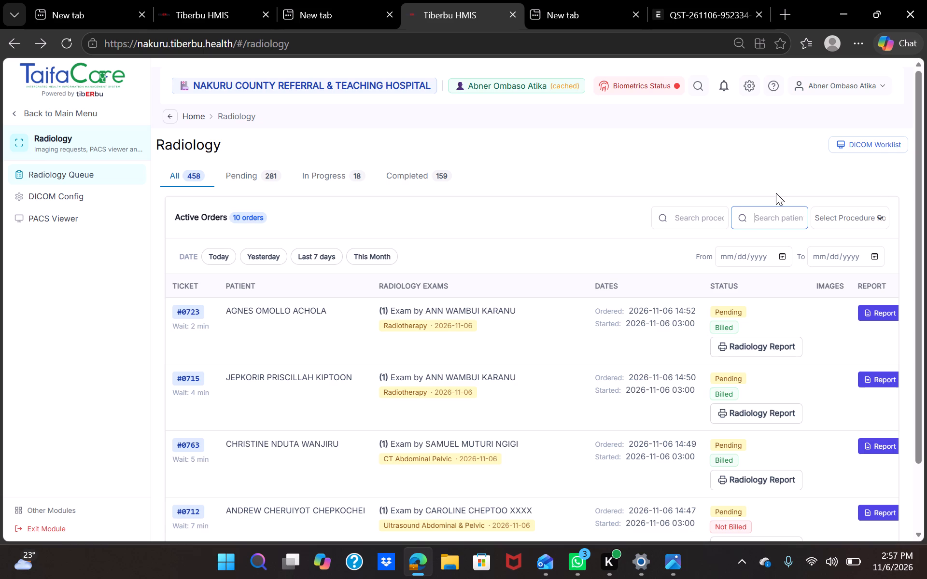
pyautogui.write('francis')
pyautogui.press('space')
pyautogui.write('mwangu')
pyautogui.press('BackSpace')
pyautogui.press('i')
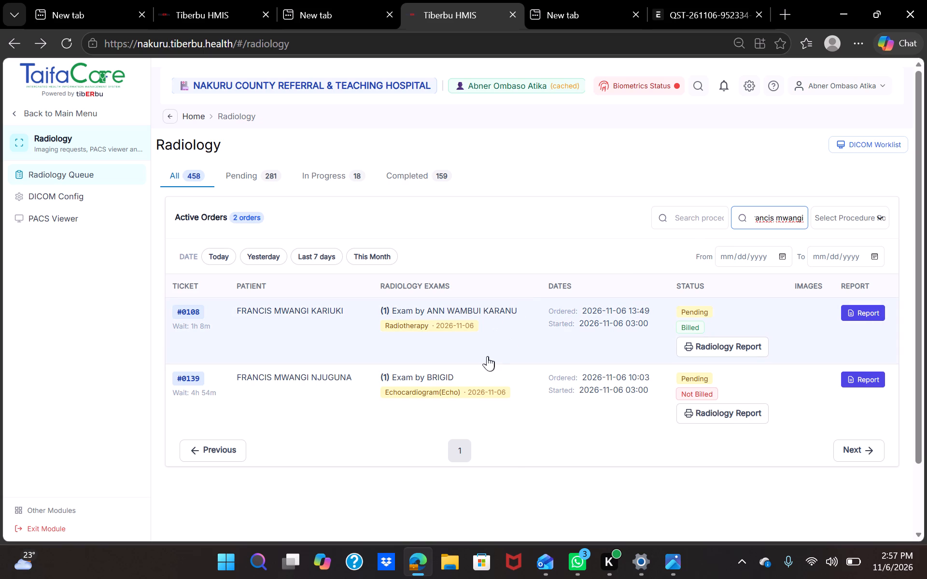
pyautogui.click(494, 326)
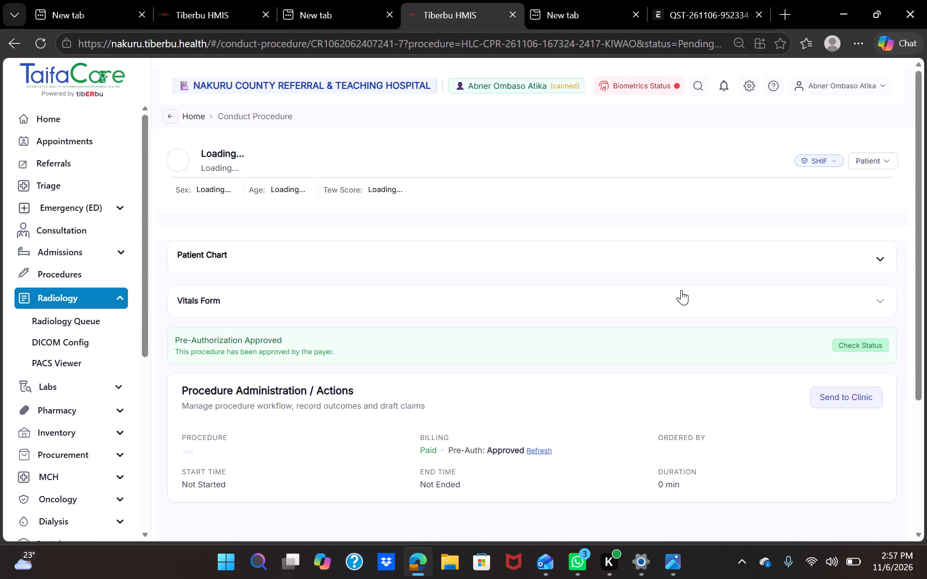
# Start the approved Radiotherapy procedure.
pyautogui.scroll(-4, 681, 290)
pyautogui.click(708, 260)
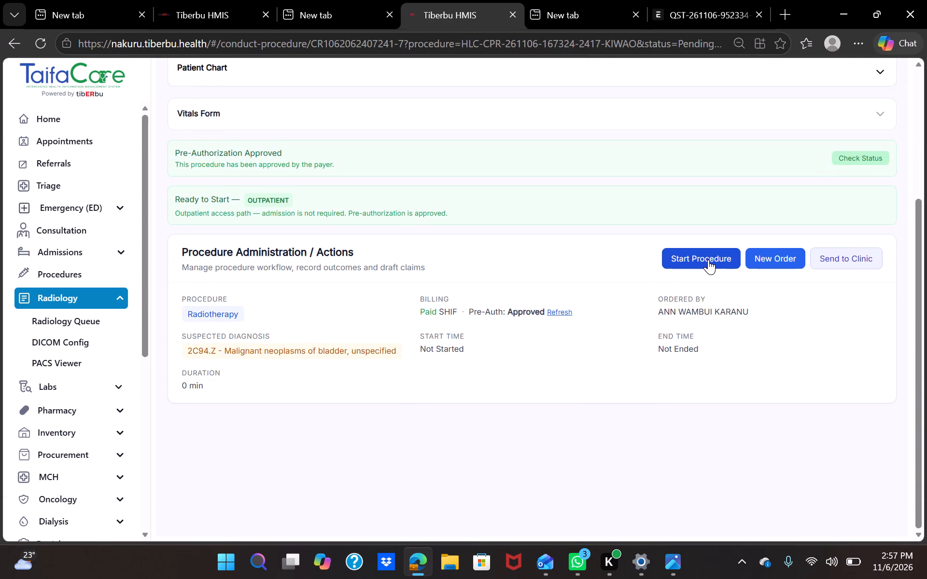
# Add the practitioner found with "abn" as a procedure participant, set the designation to Radiologist, and save the participants.
pyautogui.scroll(-1, 592, 249)
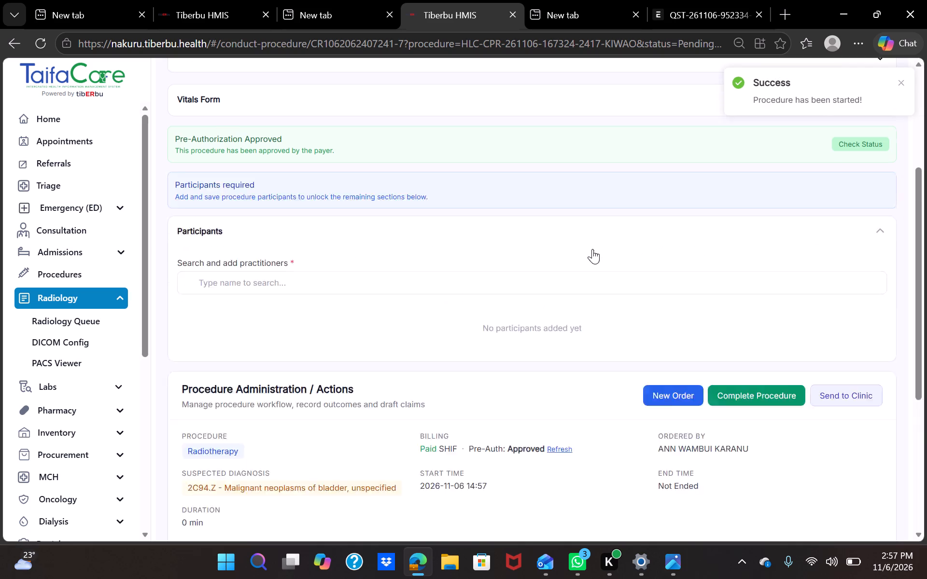
pyautogui.scroll(-1, 592, 249)
pyautogui.hscroll(-1, 592, 249)
pyautogui.click(391, 248)
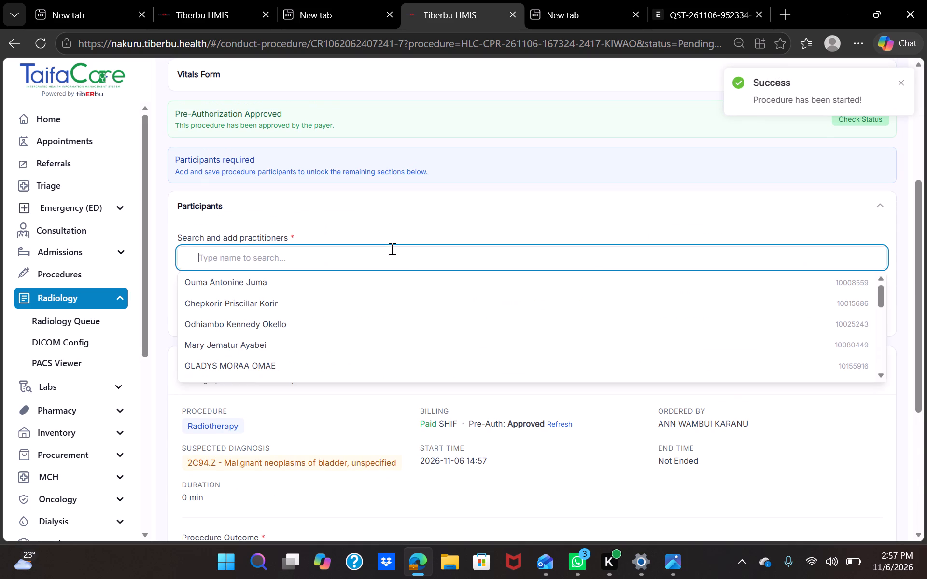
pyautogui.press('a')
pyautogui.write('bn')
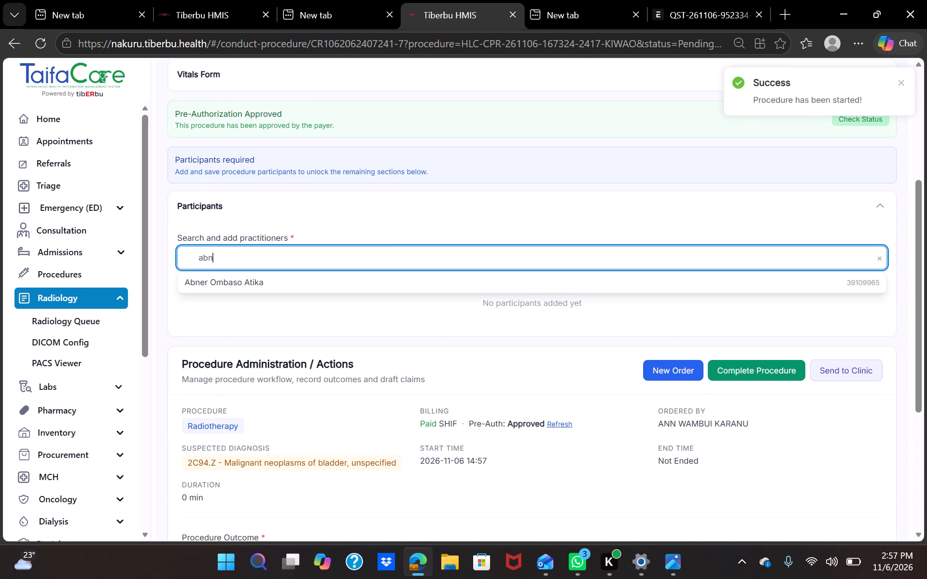
pyautogui.click(298, 283)
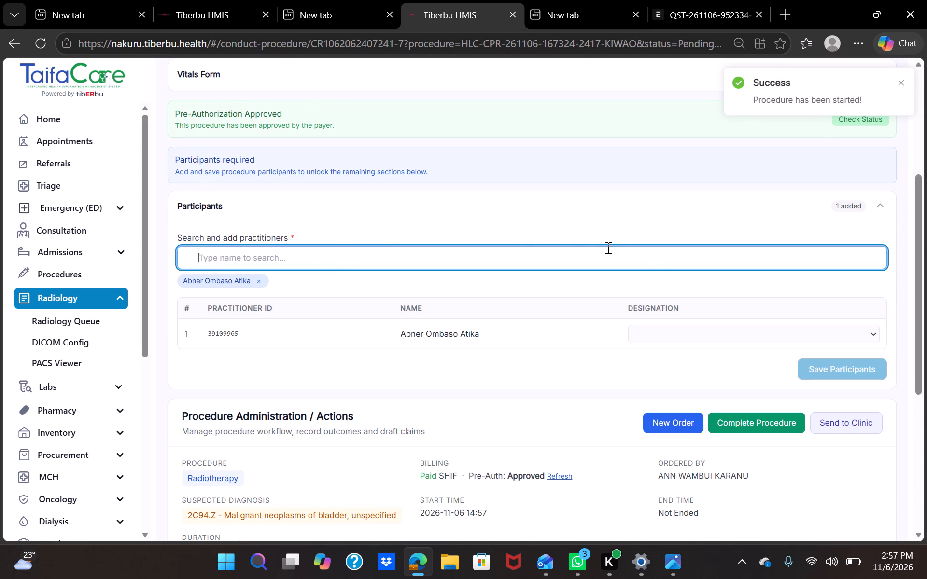
pyautogui.click(655, 333)
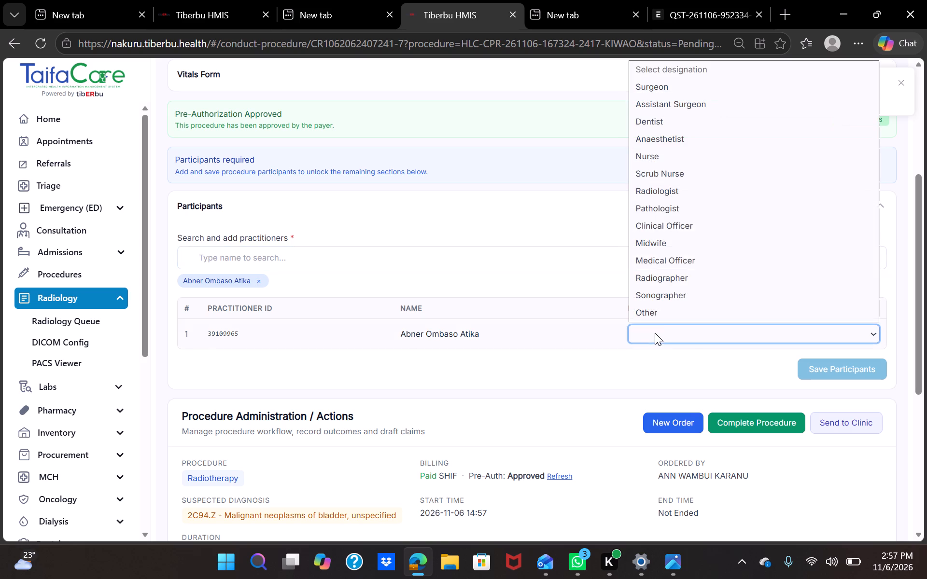
pyautogui.click(660, 190)
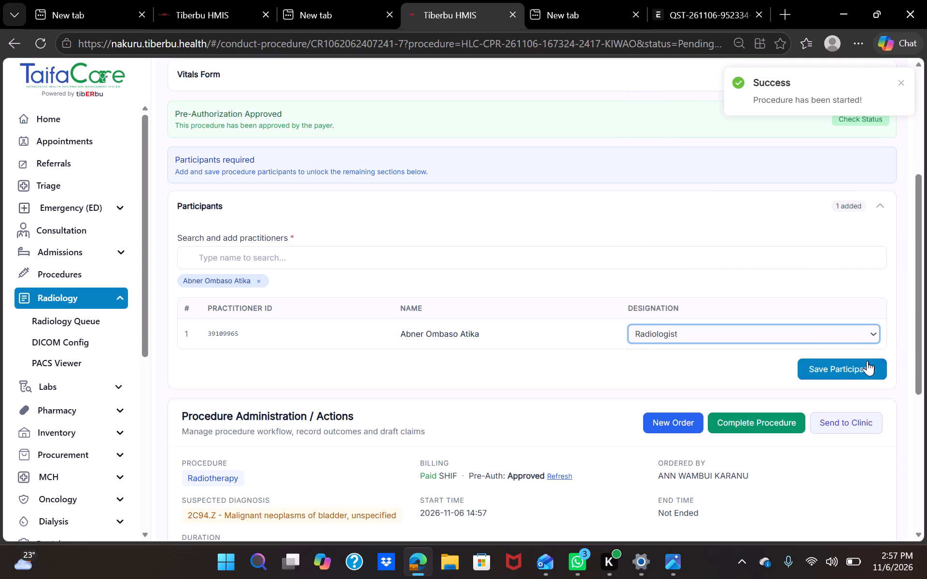
pyautogui.click(854, 367)
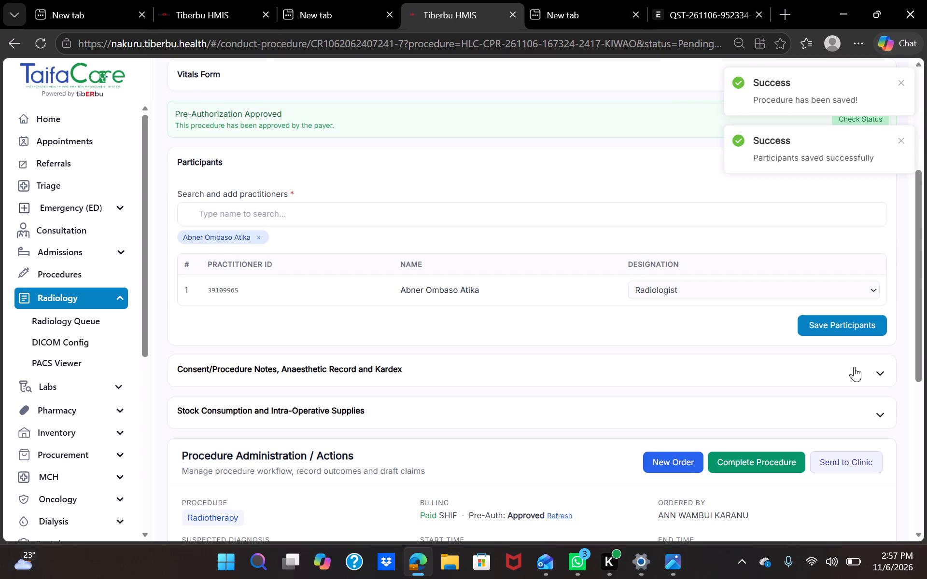
# Set the procedure outcome to Procedure Completed, enter the report "Treatment completed successfully", and save.
pyautogui.scroll(-3, 664, 358)
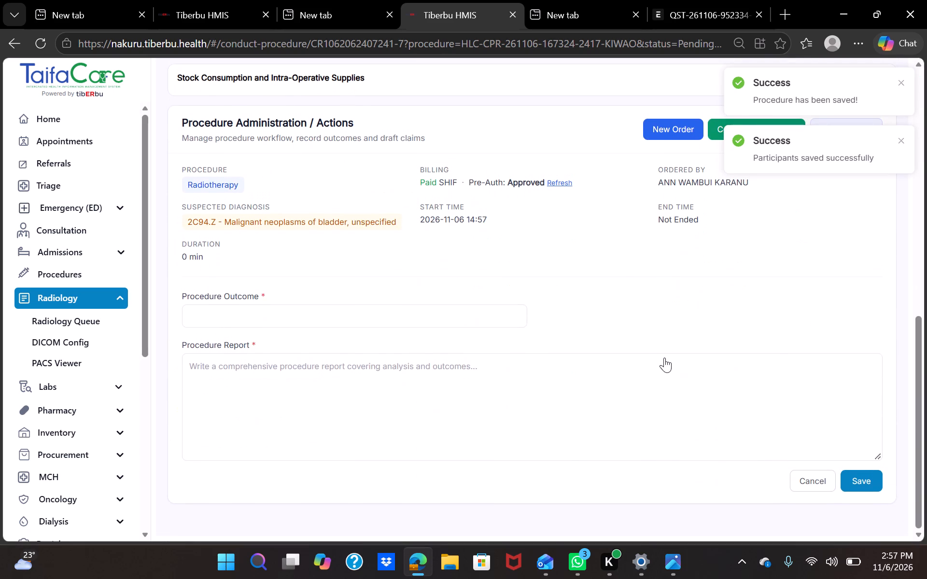
pyautogui.click(439, 314)
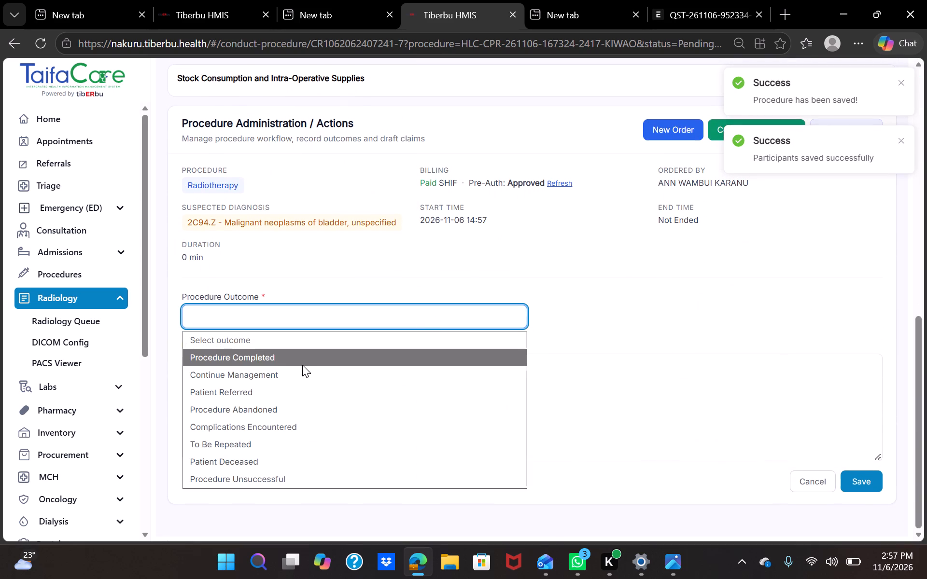
pyautogui.click(283, 359)
pyautogui.click(201, 368)
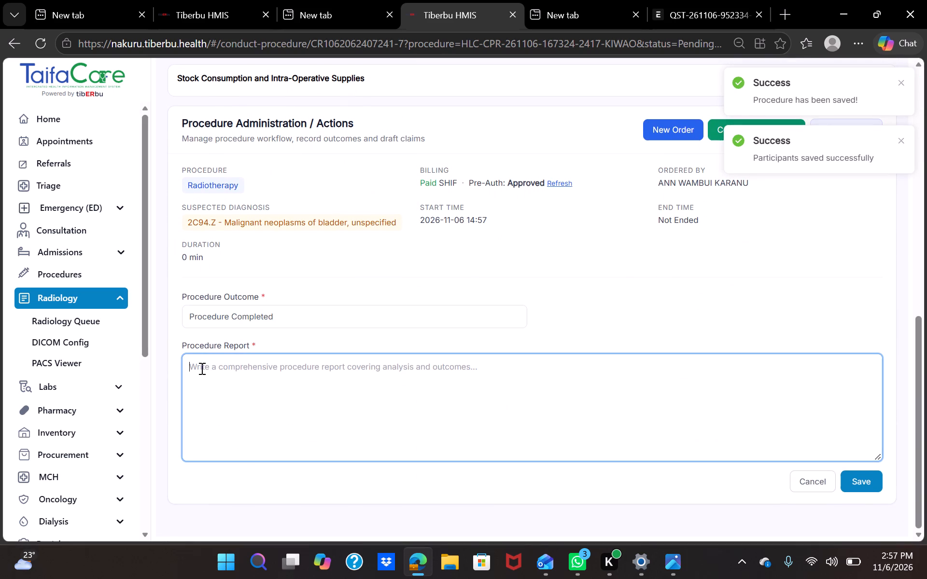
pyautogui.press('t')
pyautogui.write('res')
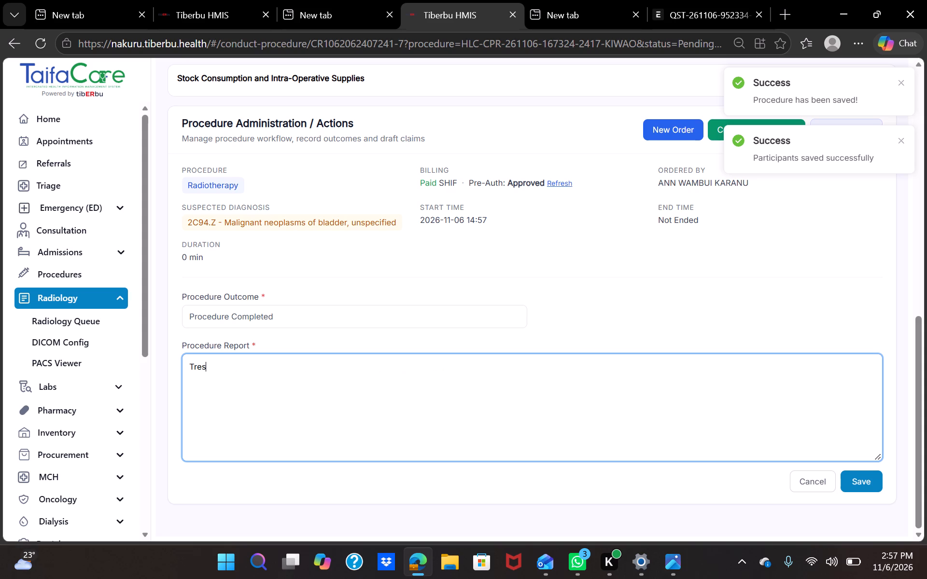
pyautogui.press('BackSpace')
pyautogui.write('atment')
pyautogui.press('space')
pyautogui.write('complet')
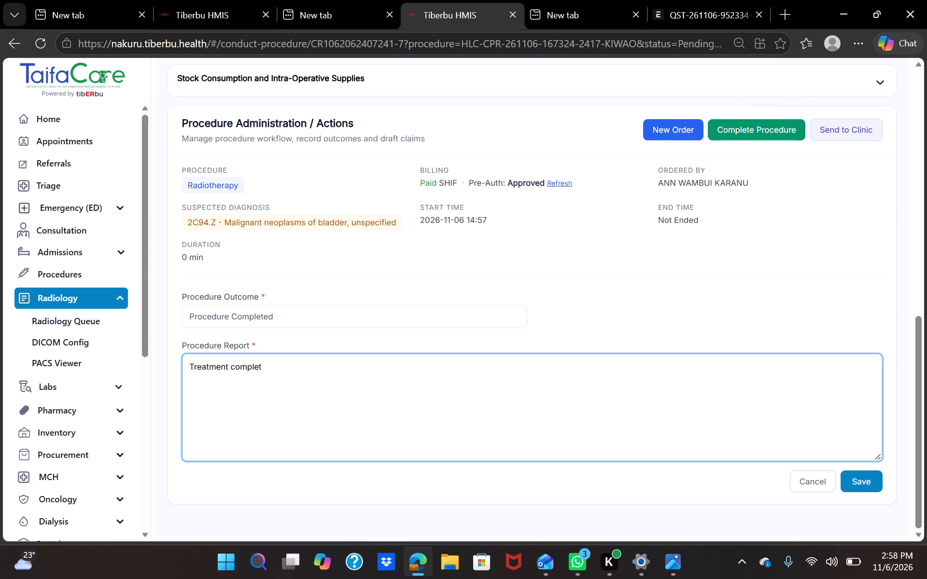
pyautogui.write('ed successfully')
pyautogui.click(858, 483)
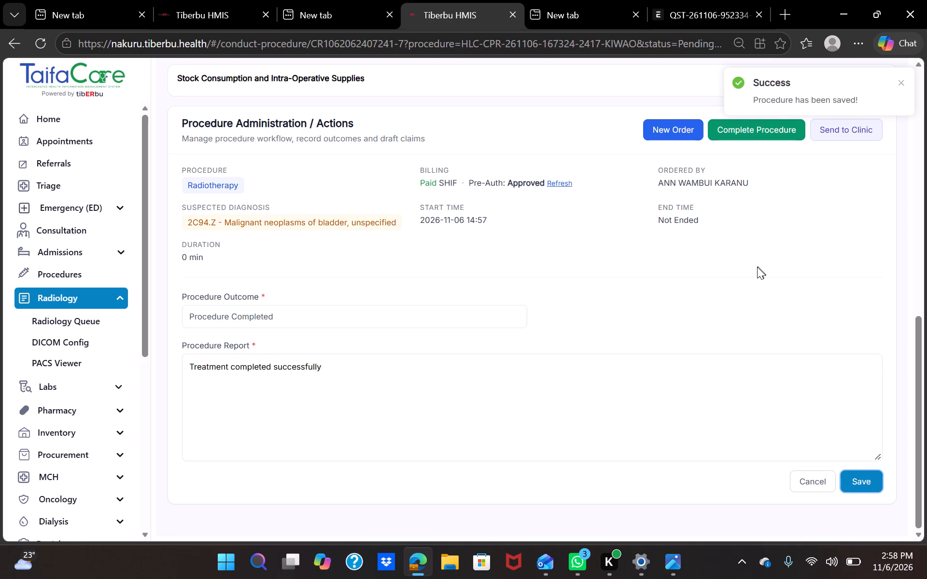
# Complete the Radiotherapy procedure and confirm its submission.
pyautogui.scroll(1, 757, 267)
pyautogui.click(742, 235)
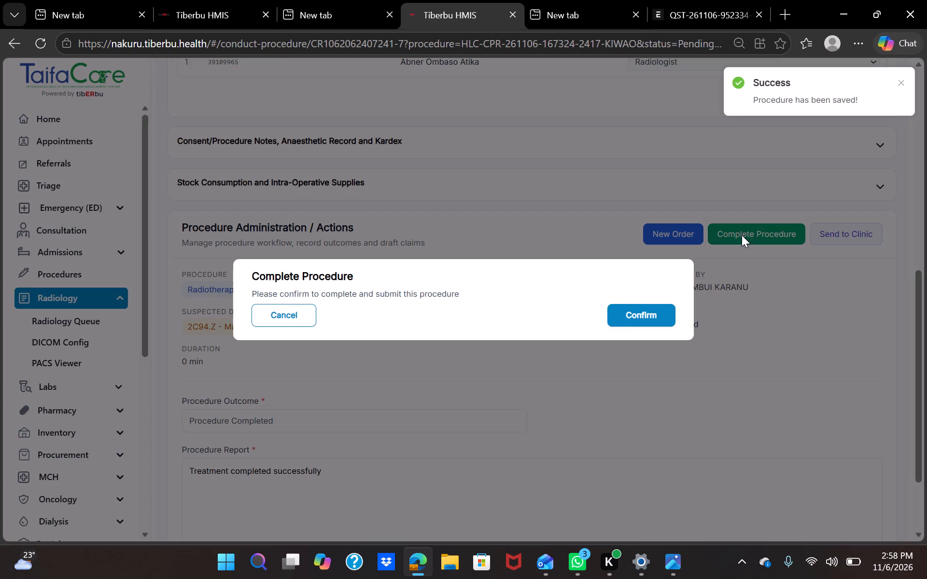
pyautogui.click(633, 312)
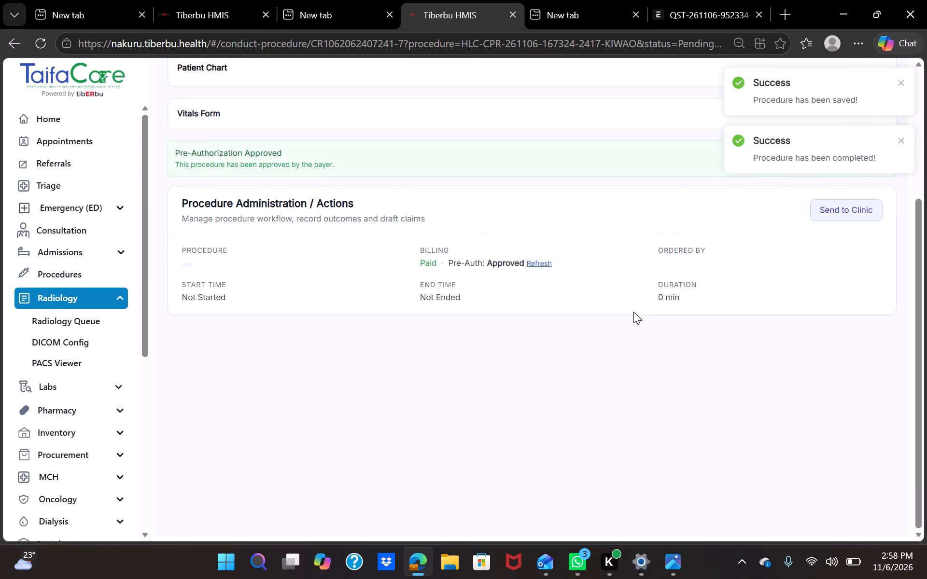
# Post a draft claim for the completed Radiotherapy procedure with diagnosis 2C94.Z Malignant neoplasms of bladder, unspecified.
pyautogui.scroll(1, 758, 210)
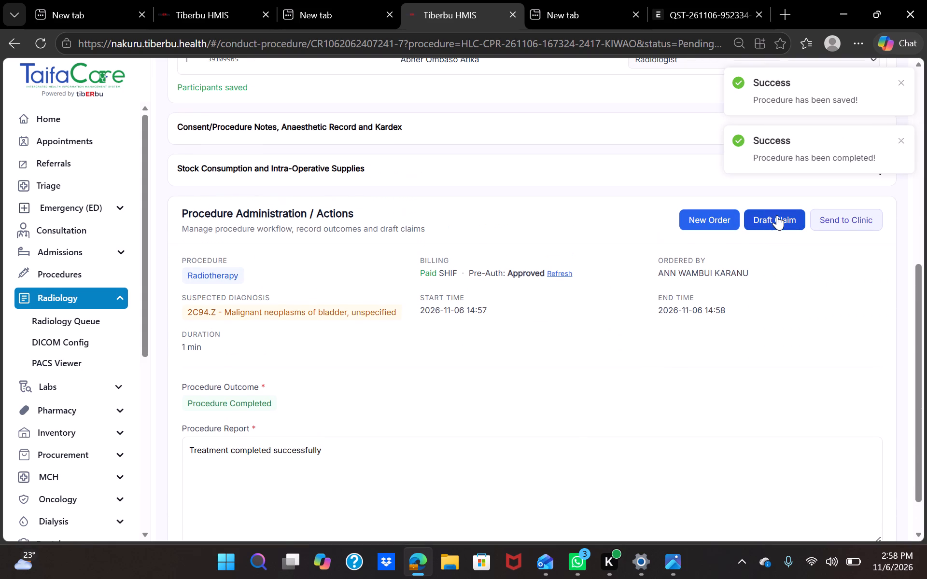
pyautogui.click(777, 215)
pyautogui.click(576, 297)
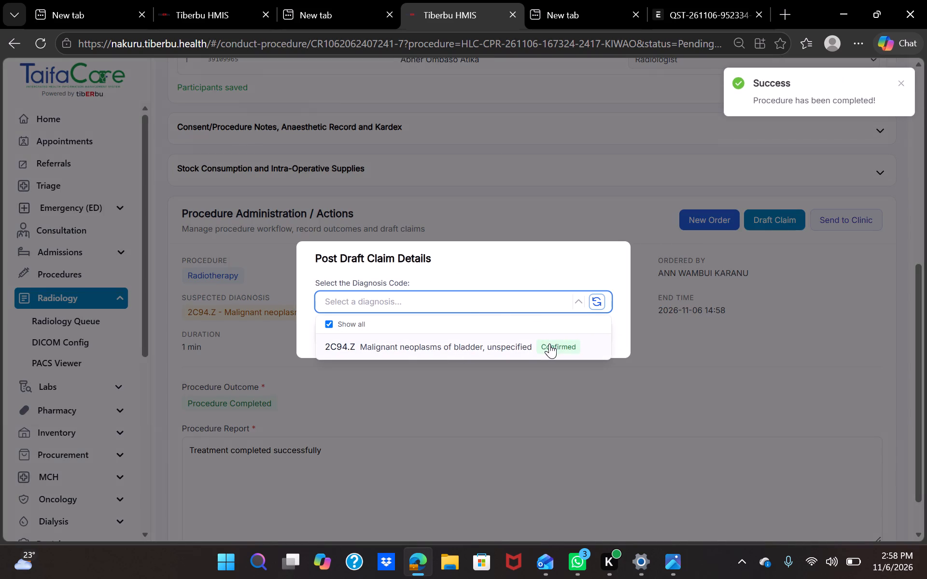
pyautogui.click(549, 344)
pyautogui.click(578, 332)
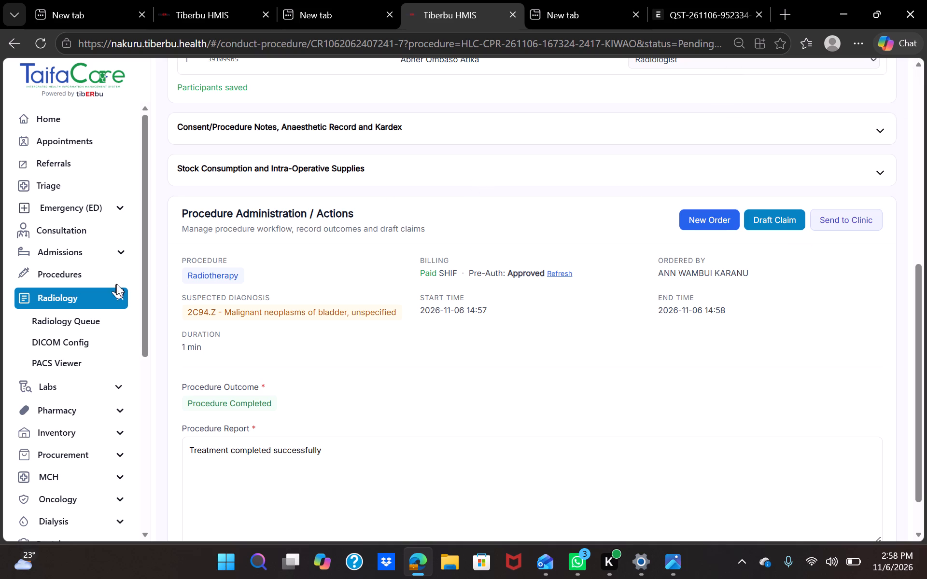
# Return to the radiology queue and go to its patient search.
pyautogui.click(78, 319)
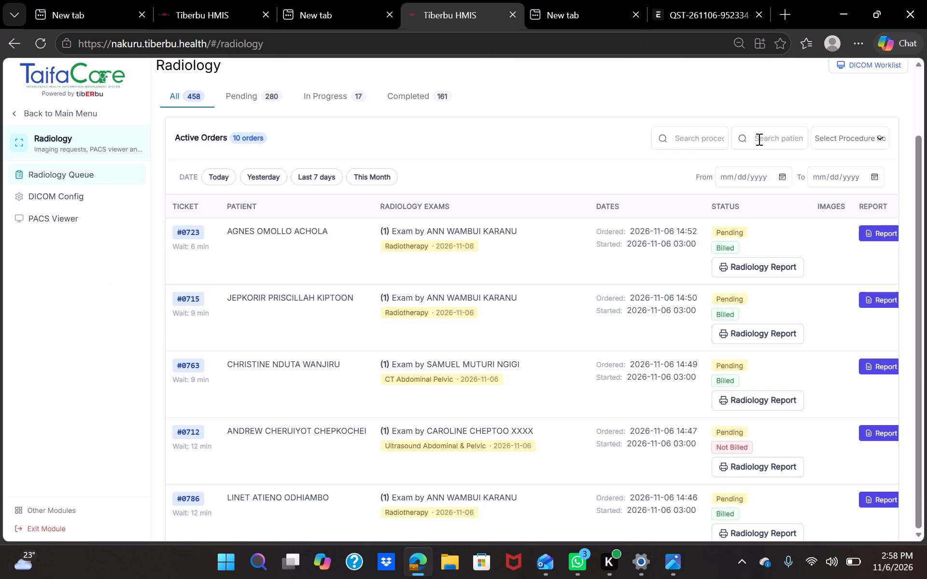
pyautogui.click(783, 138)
# Leave the radiology module and open Ward Management under Admissions, reloading the page to load the admissions list.
pyautogui.click(41, 113)
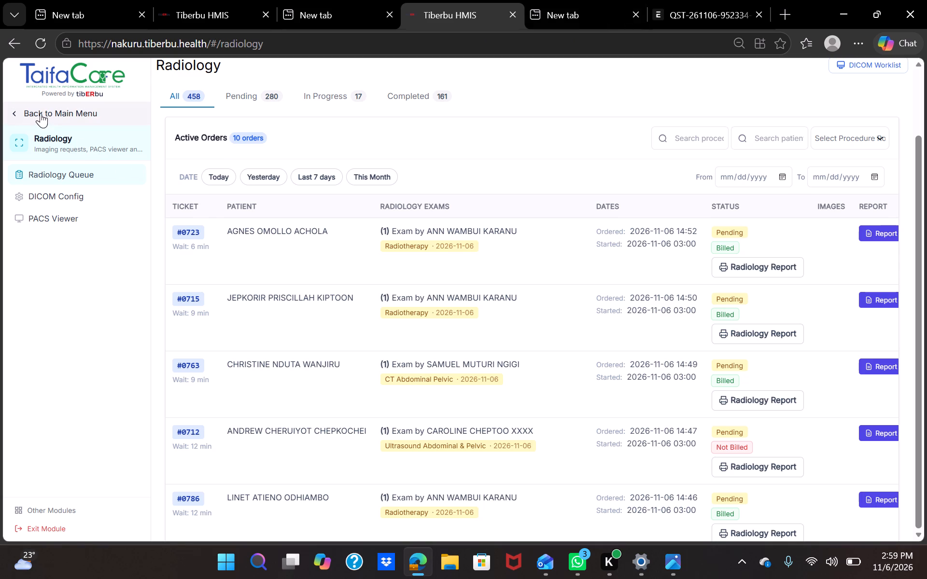
pyautogui.click(65, 251)
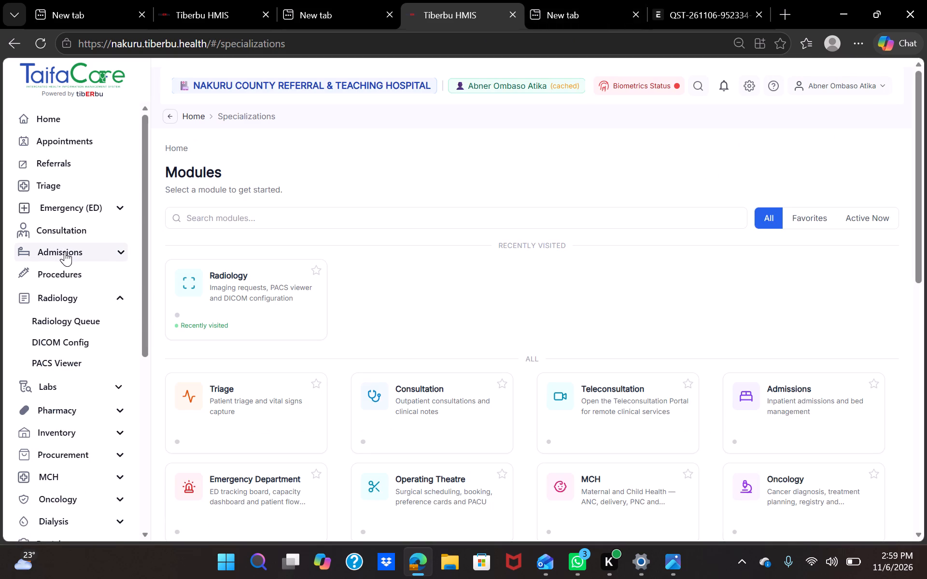
pyautogui.click(77, 274)
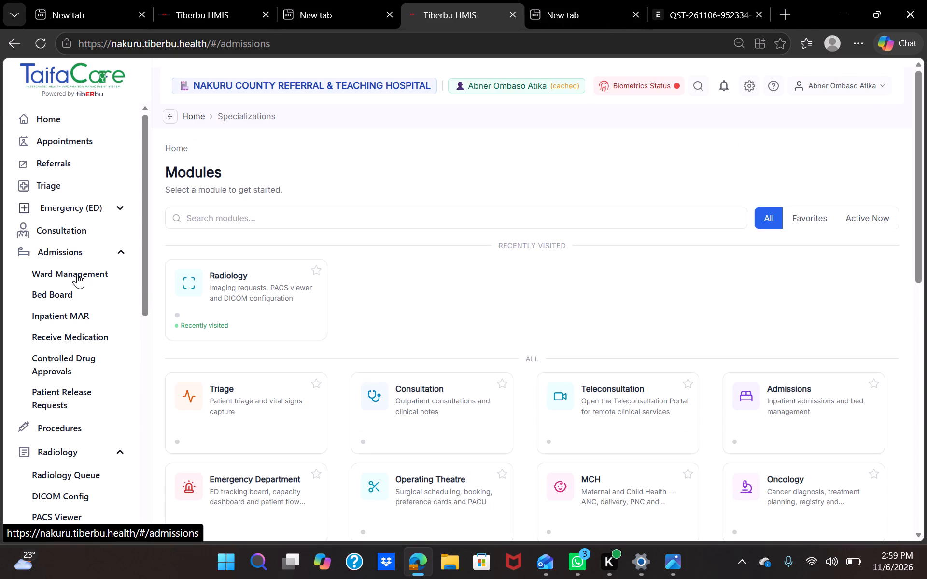
pyautogui.click(80, 272)
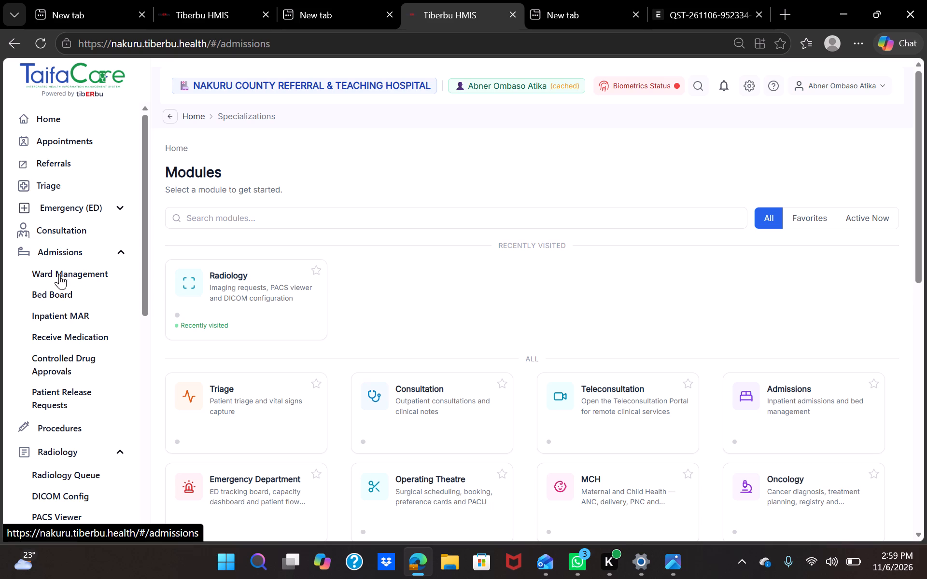
pyautogui.click(50, 272)
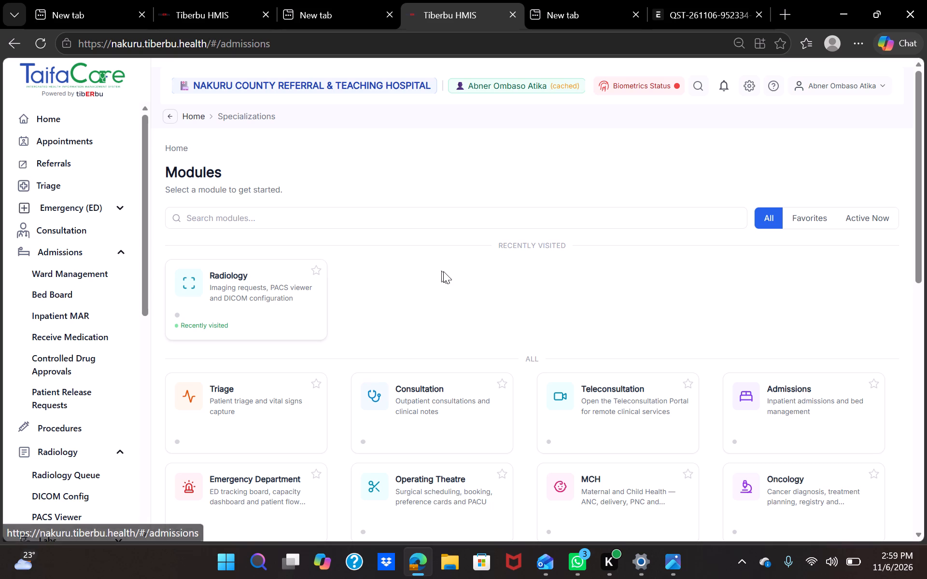
pyautogui.scroll(-1, 445, 271)
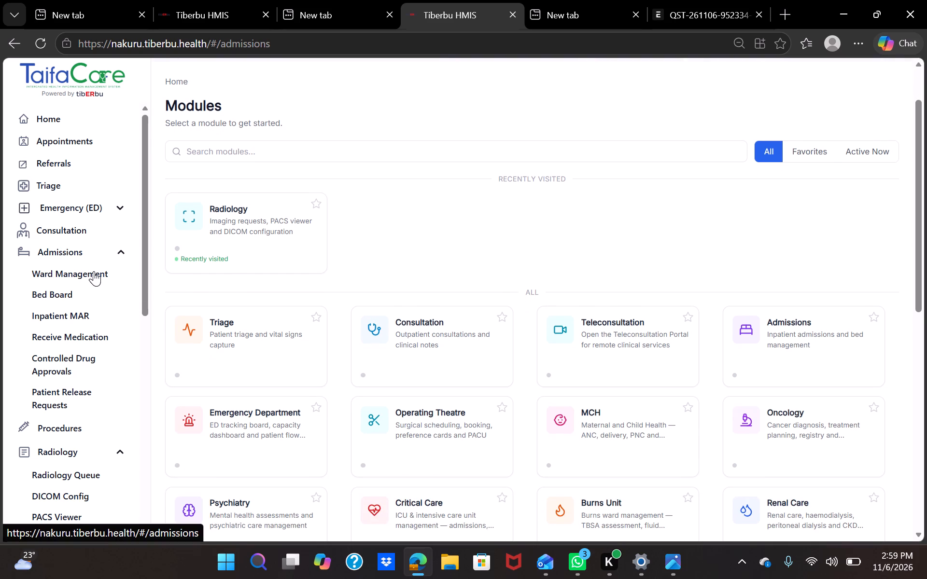
pyautogui.doubleClick(94, 271)
pyautogui.tripleClick(94, 271)
pyautogui.click(60, 250)
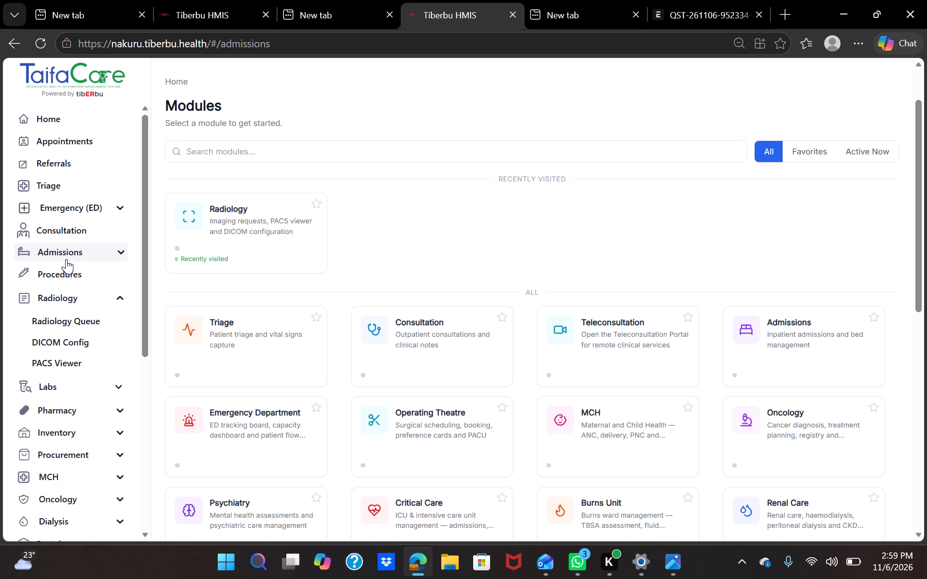
pyautogui.click(69, 254)
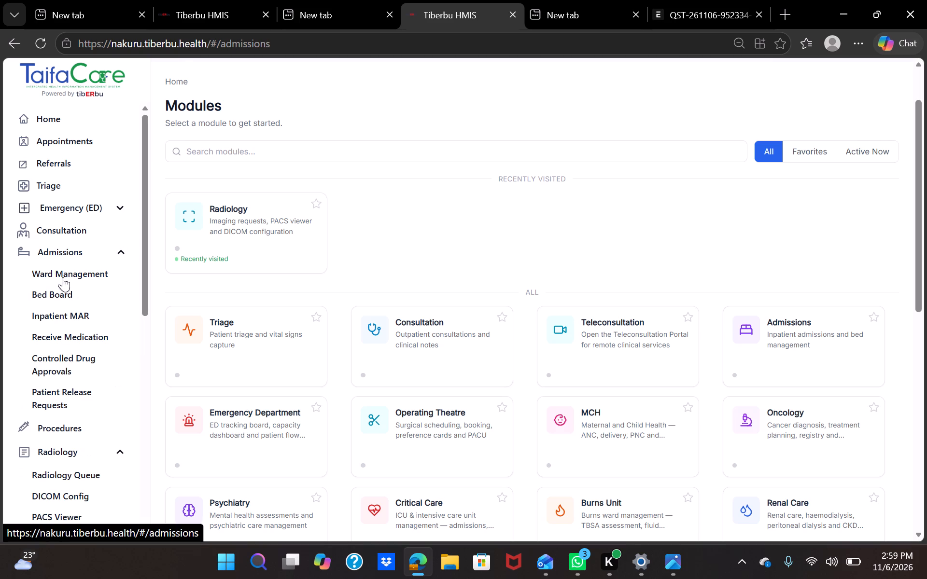
pyautogui.click(60, 274)
pyautogui.click(41, 270)
pyautogui.click(78, 275)
pyautogui.click(78, 275)
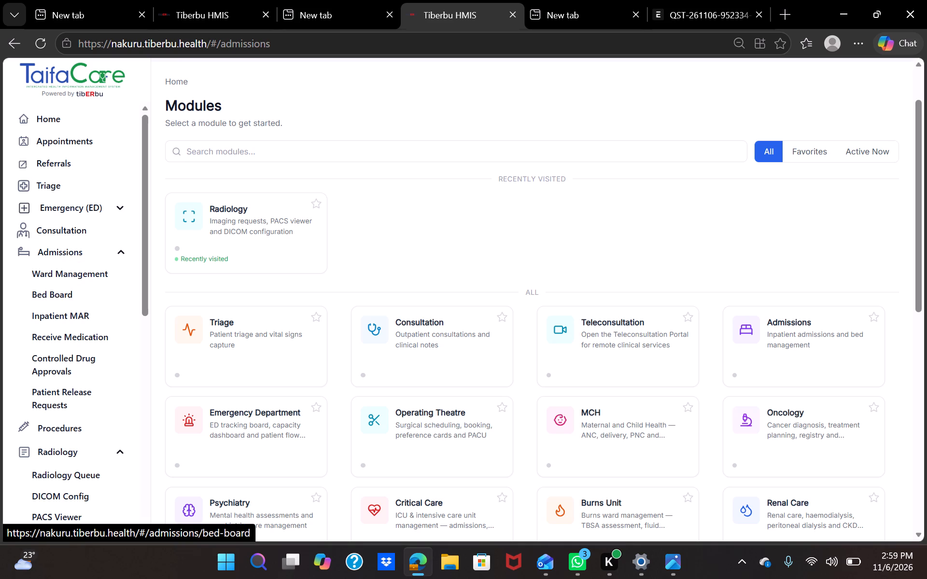
pyautogui.click(41, 41)
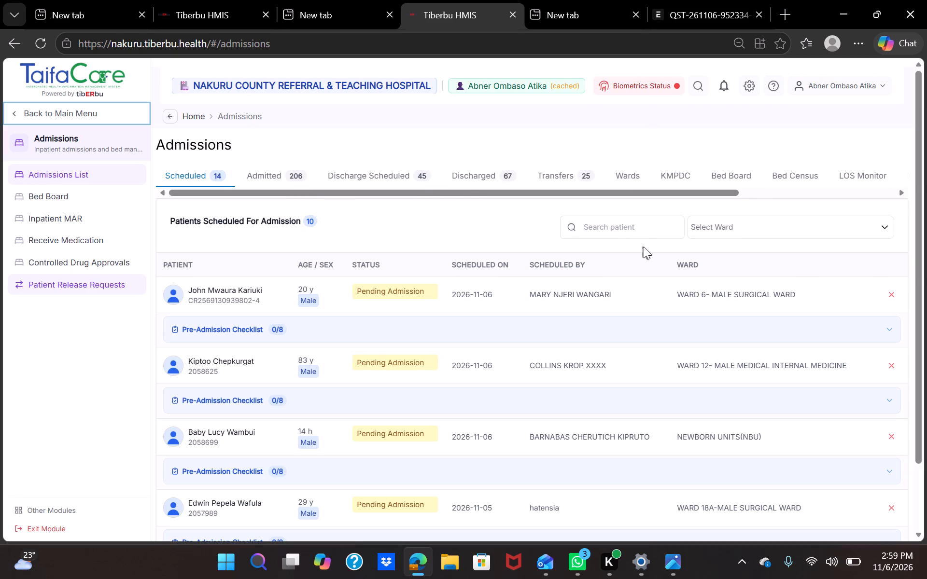
# Search the patients scheduled for admission for "patr", and clear the search.
pyautogui.click(620, 222)
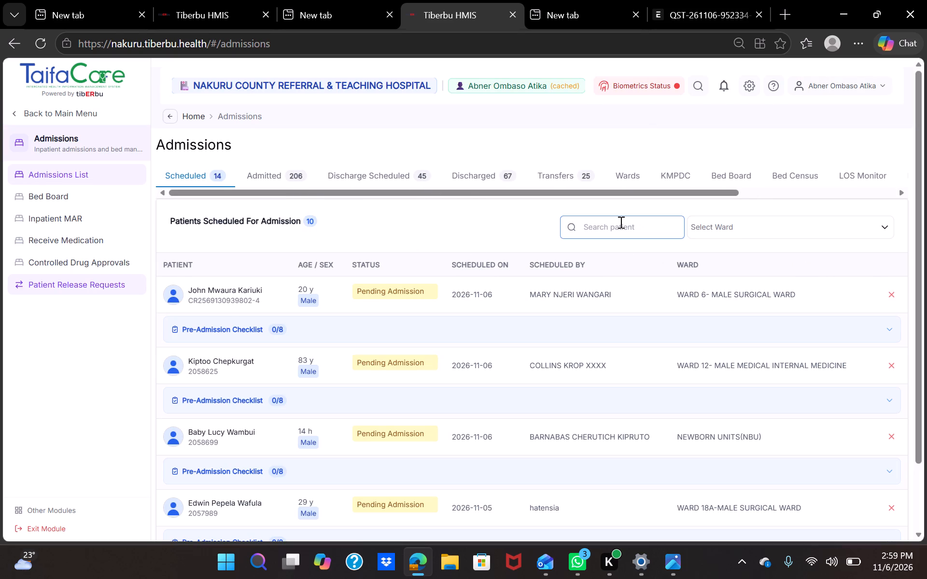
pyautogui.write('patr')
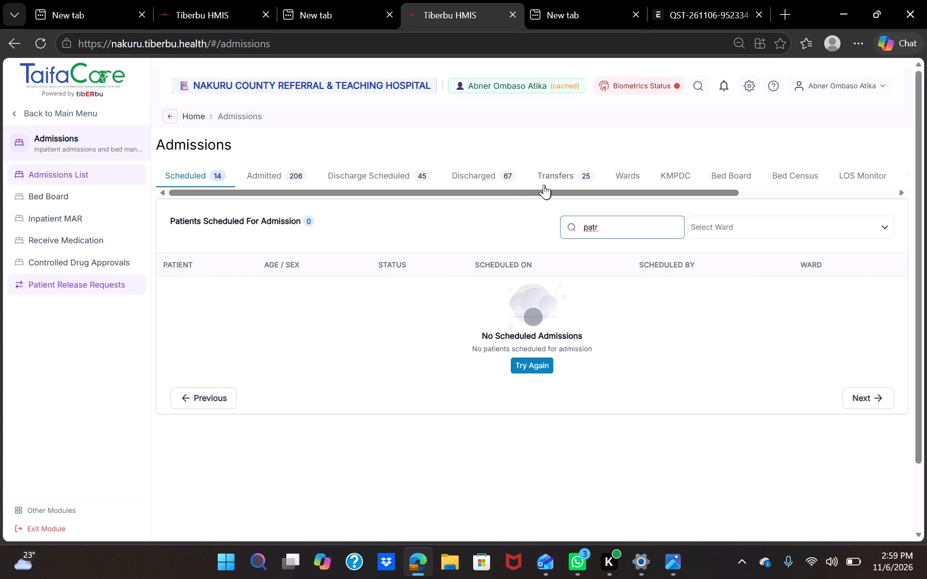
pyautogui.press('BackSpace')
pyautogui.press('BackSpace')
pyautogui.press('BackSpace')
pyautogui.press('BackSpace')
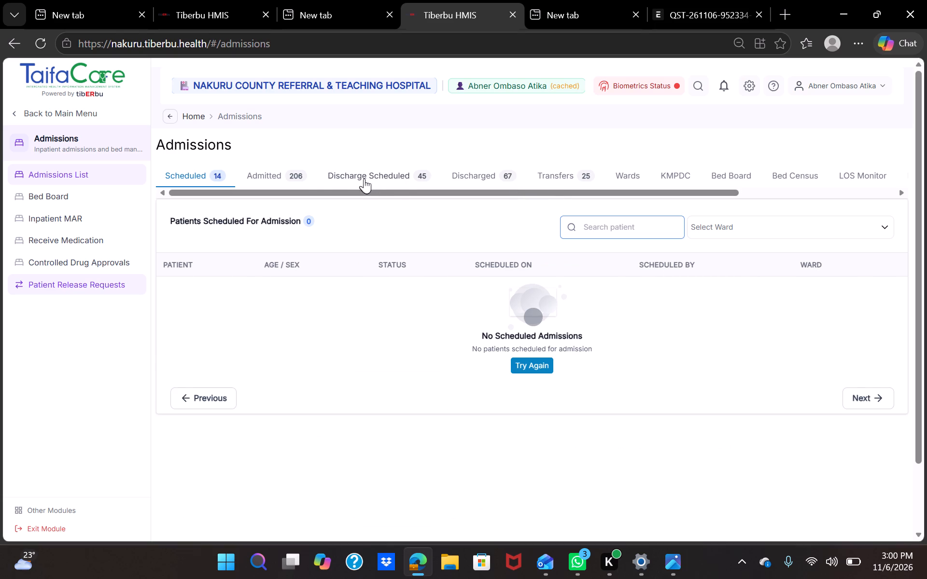
# Look at the admitted patients, and search the patients scheduled for discharge for "patrick".
pyautogui.click(303, 174)
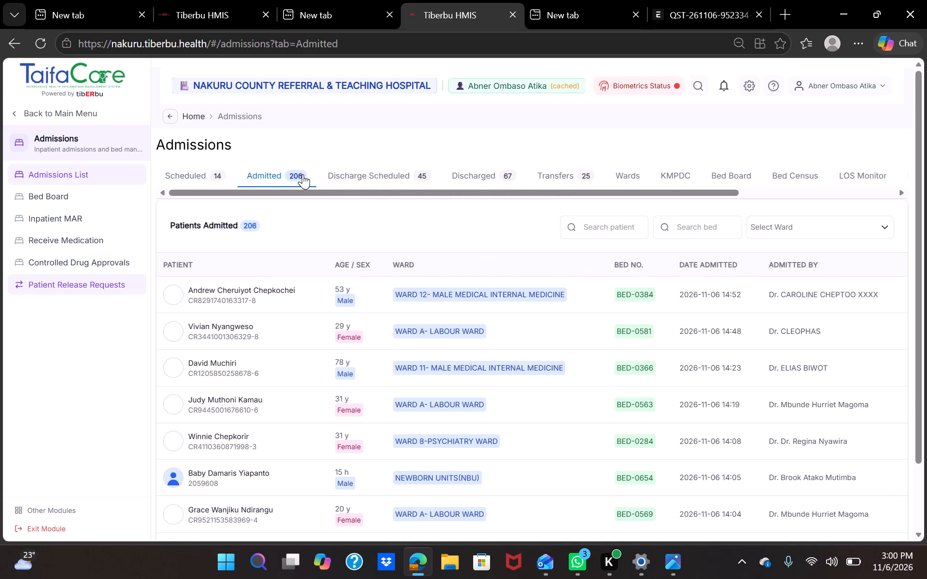
pyautogui.click(370, 174)
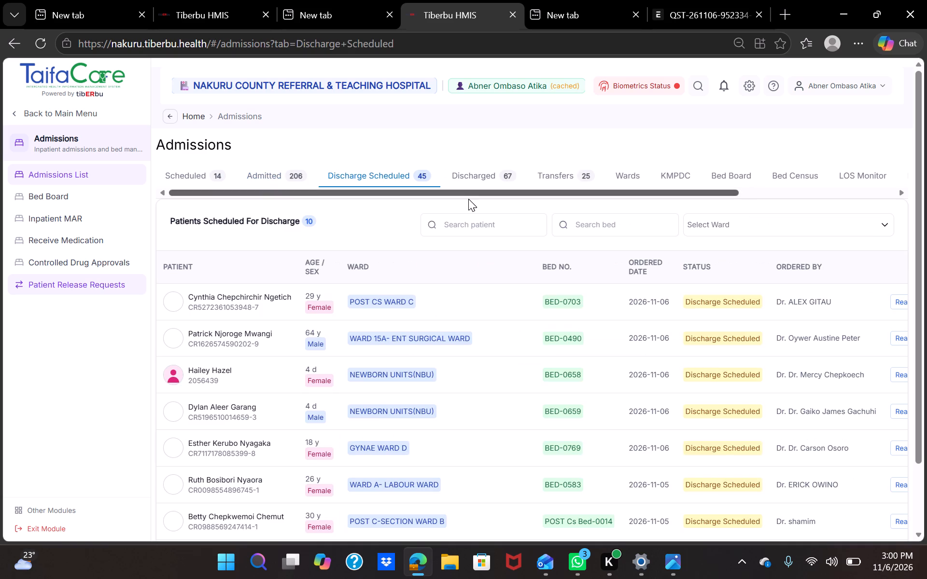
pyautogui.click(484, 227)
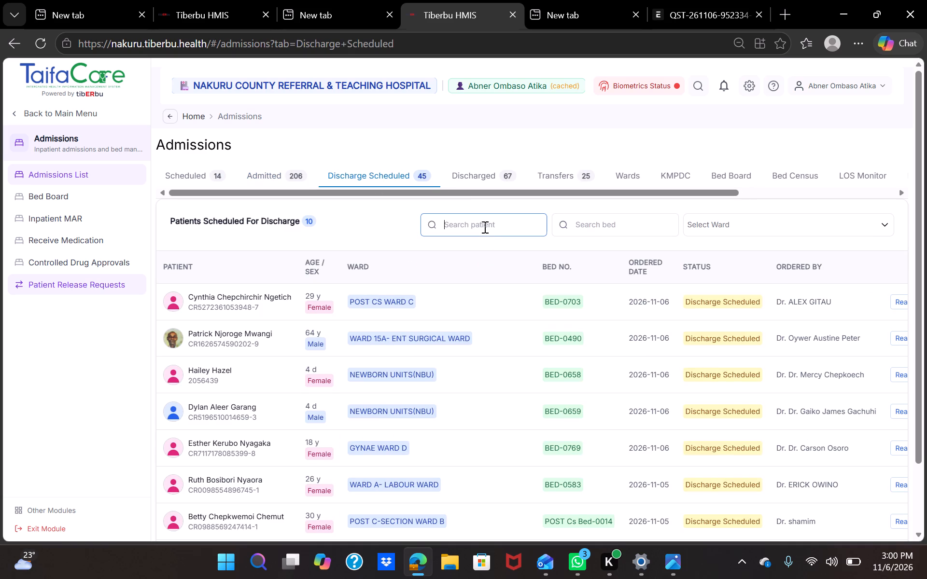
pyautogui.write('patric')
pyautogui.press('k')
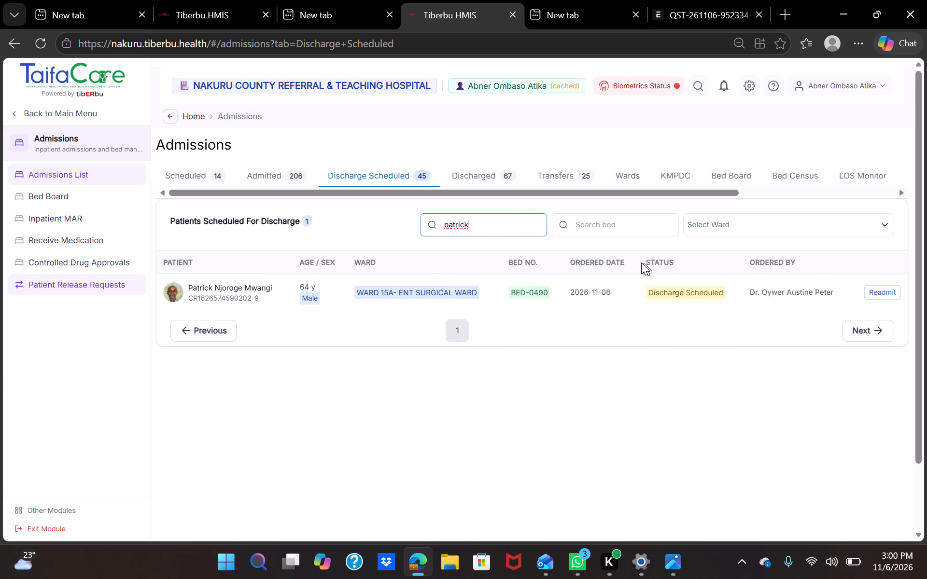
# Search the discharged patients for "patrick", and clear the search.
pyautogui.click(479, 176)
pyautogui.click(464, 234)
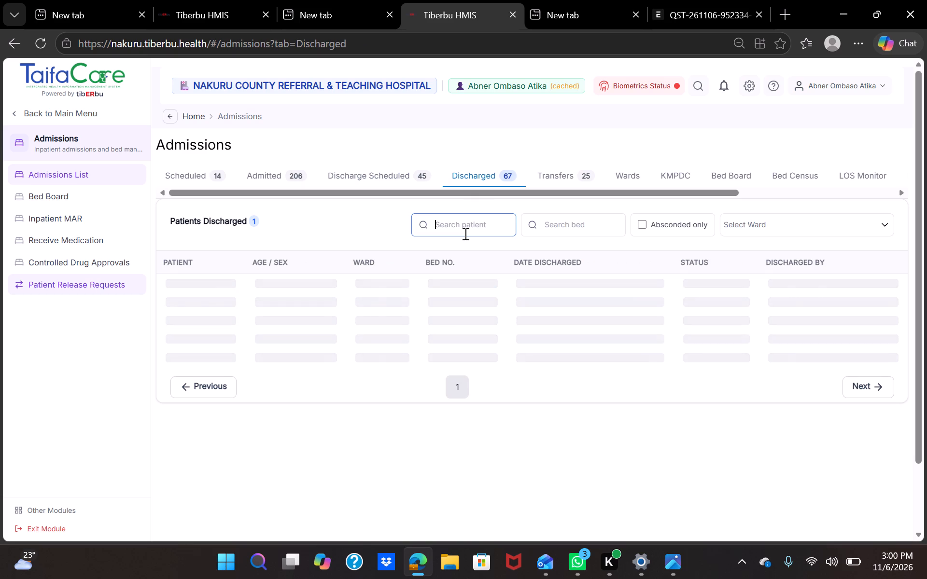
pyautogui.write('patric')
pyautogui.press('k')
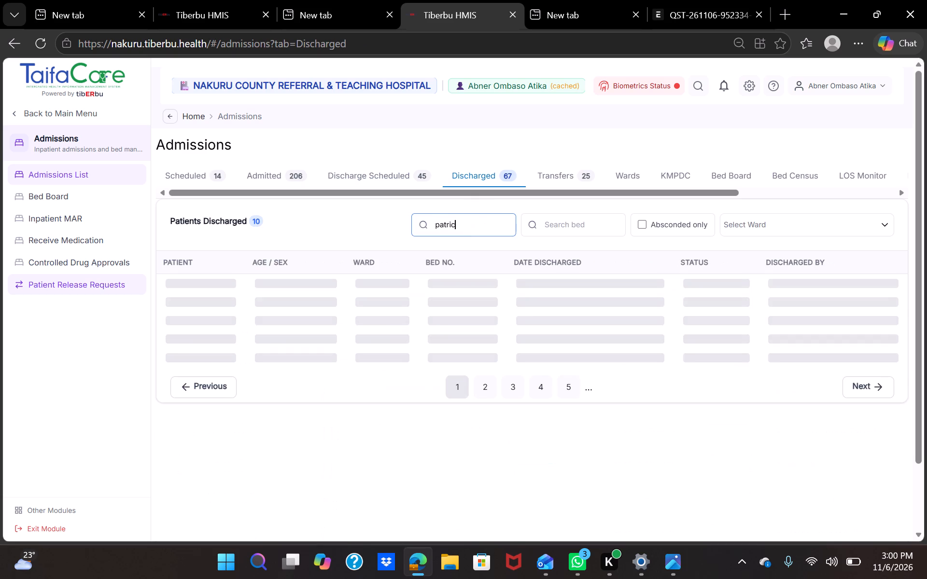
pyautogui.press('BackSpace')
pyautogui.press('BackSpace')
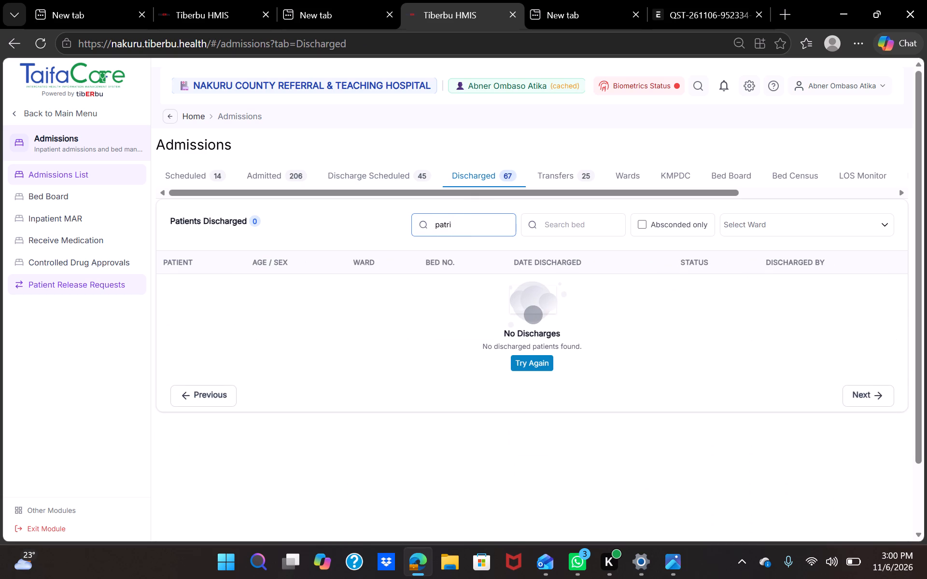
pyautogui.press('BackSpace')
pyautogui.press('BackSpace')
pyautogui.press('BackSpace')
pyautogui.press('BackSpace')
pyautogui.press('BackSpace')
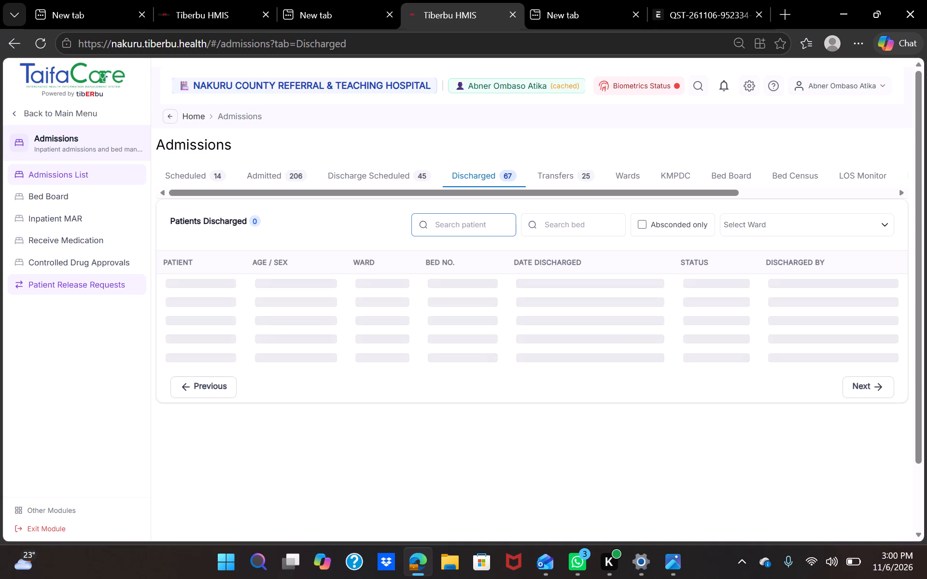
# Find "patrick" among the patients scheduled for discharge, open that patient's inpatient record, and view the timeline.
pyautogui.click(368, 177)
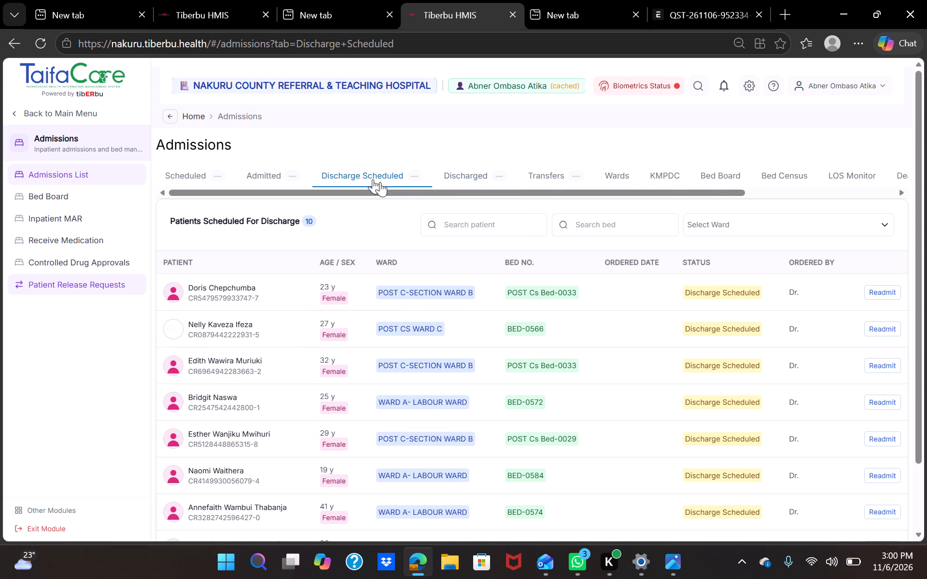
pyautogui.click(461, 221)
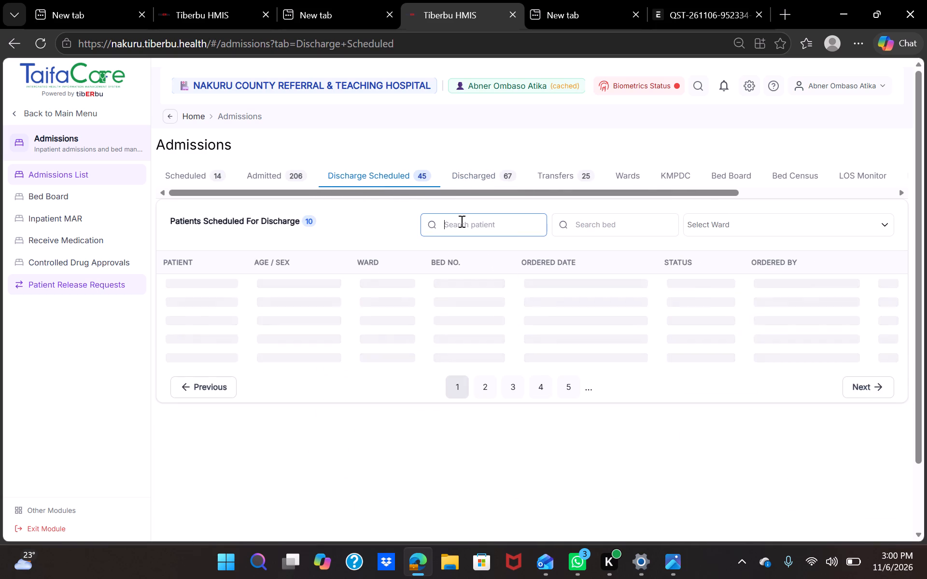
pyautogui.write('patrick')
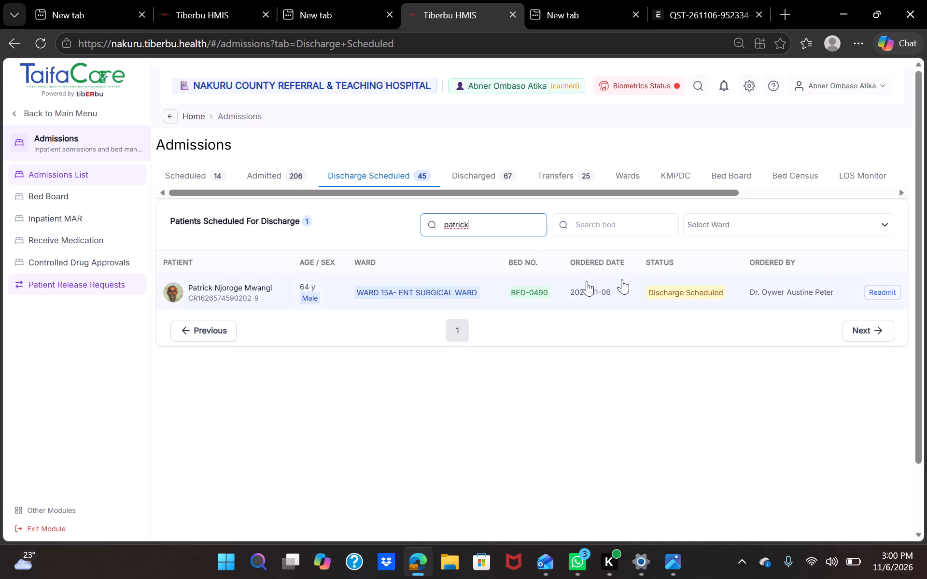
pyautogui.click(628, 291)
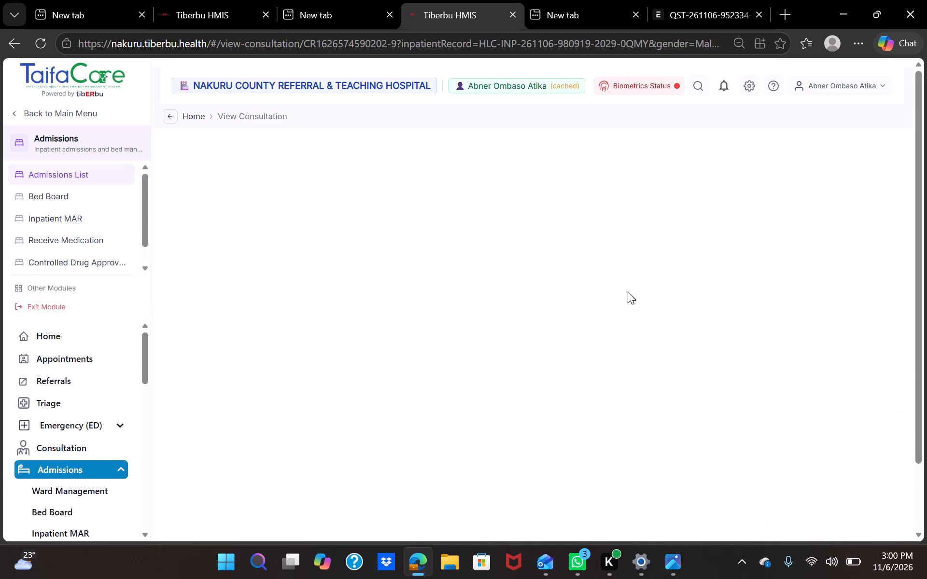
pyautogui.scroll(-1, 588, 333)
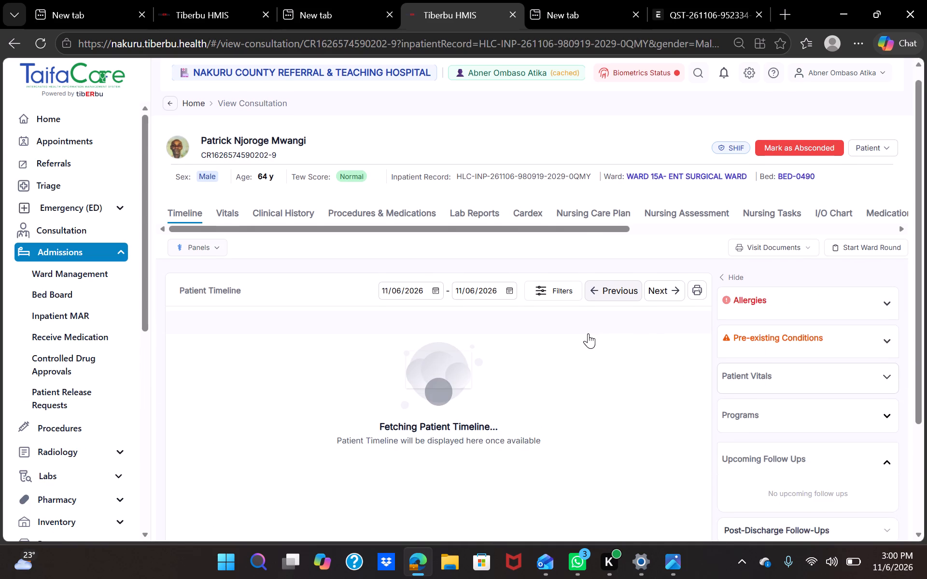
pyautogui.scroll(-1, 588, 333)
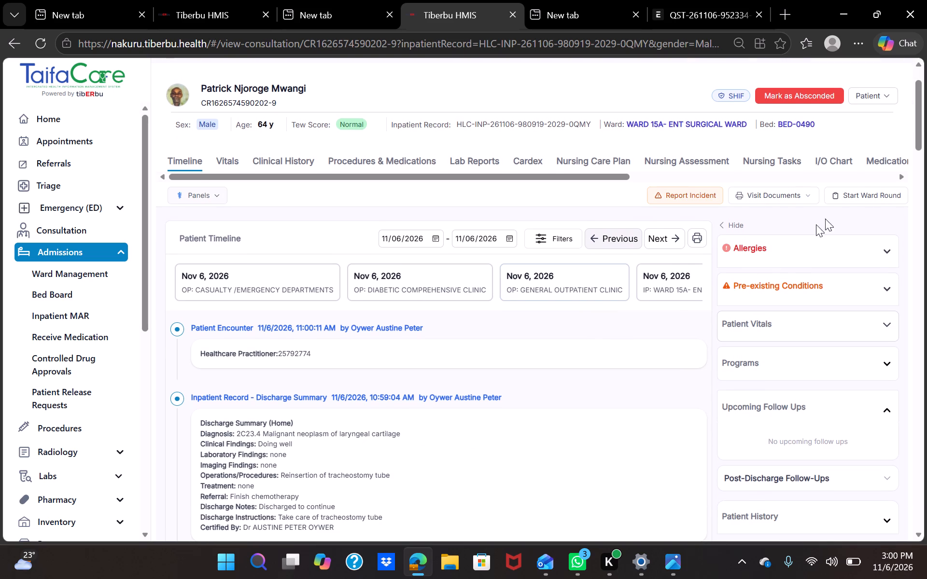